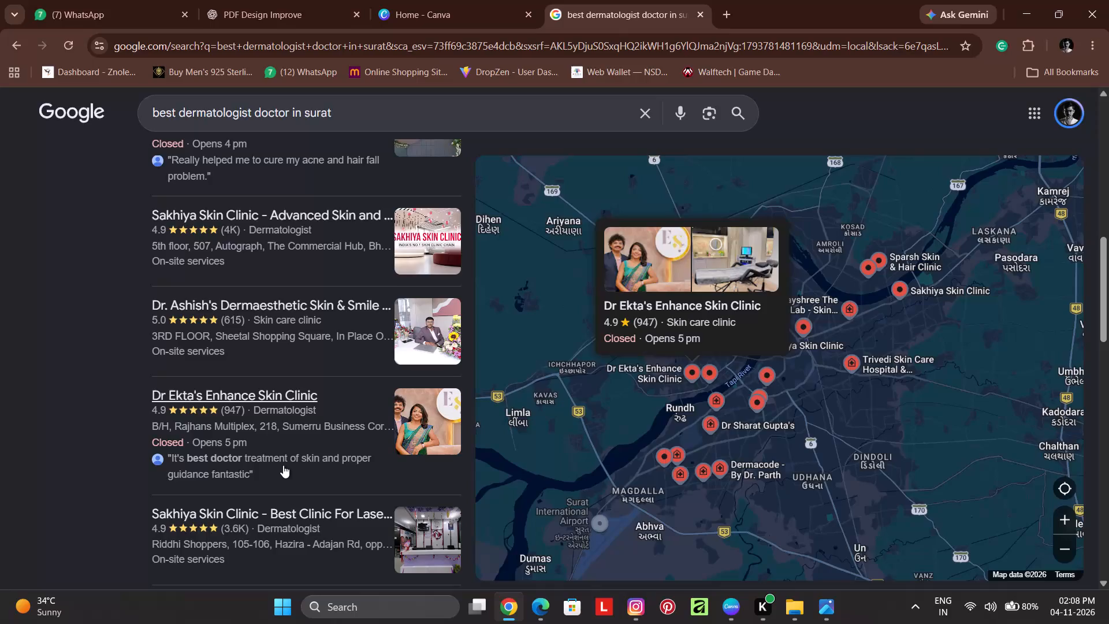
Look through the top-rated dermatologist clinic results for Surat to choose one to examine.
{"action": "scroll", "coordinate": [283, 465], "scroll_direction": "down", "scroll_amount": 2}
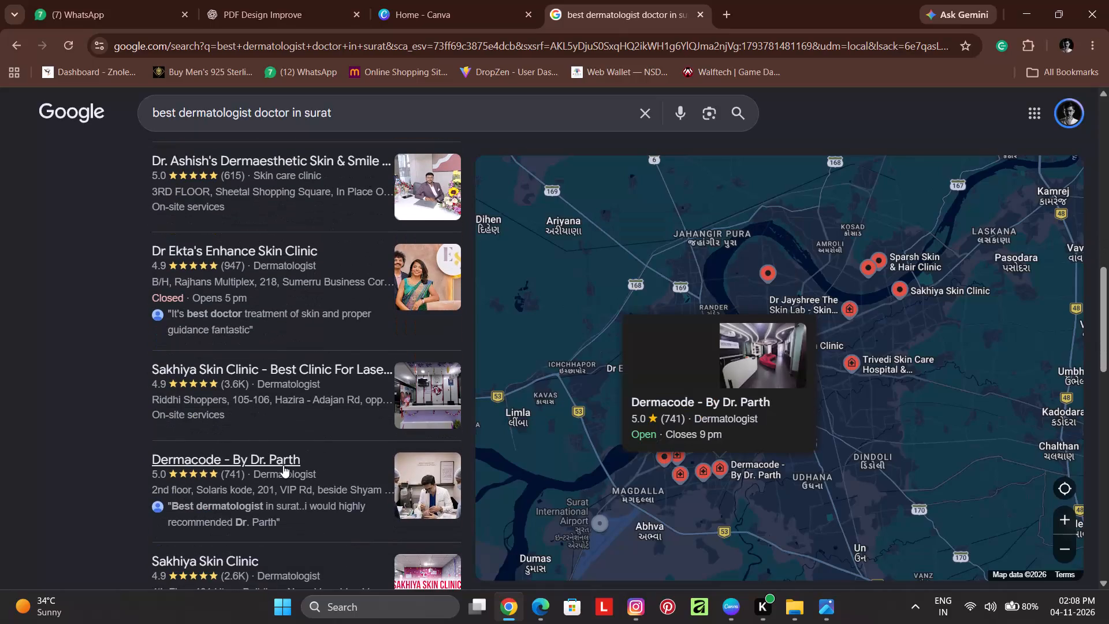
{"action": "scroll", "coordinate": [283, 465], "scroll_direction": "down", "scroll_amount": 1}
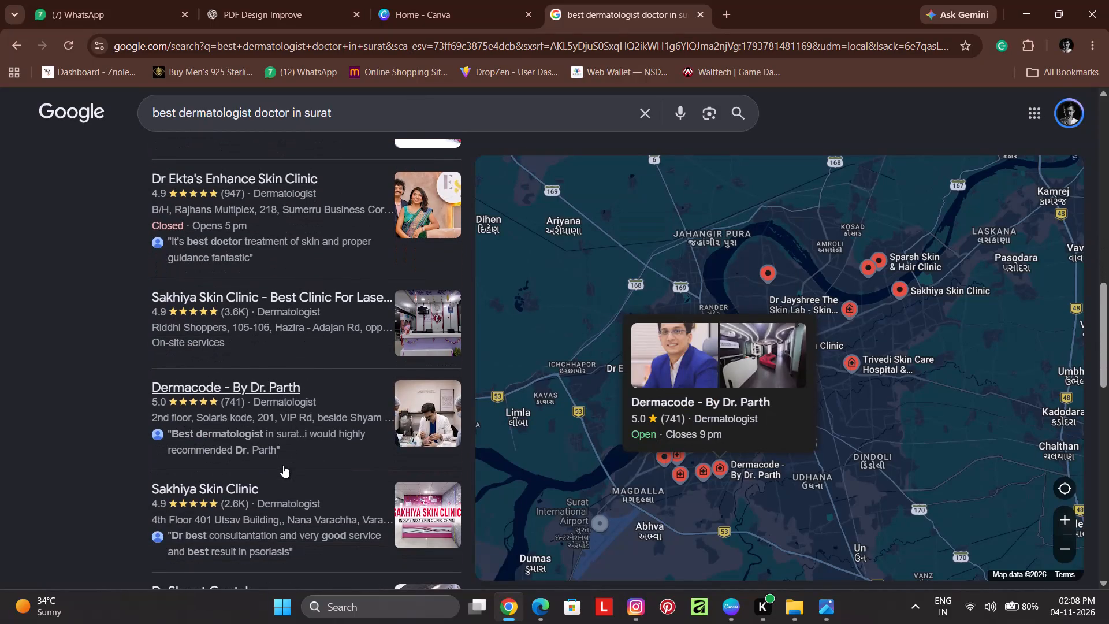
{"action": "scroll", "coordinate": [283, 465], "scroll_direction": "down", "scroll_amount": 5}
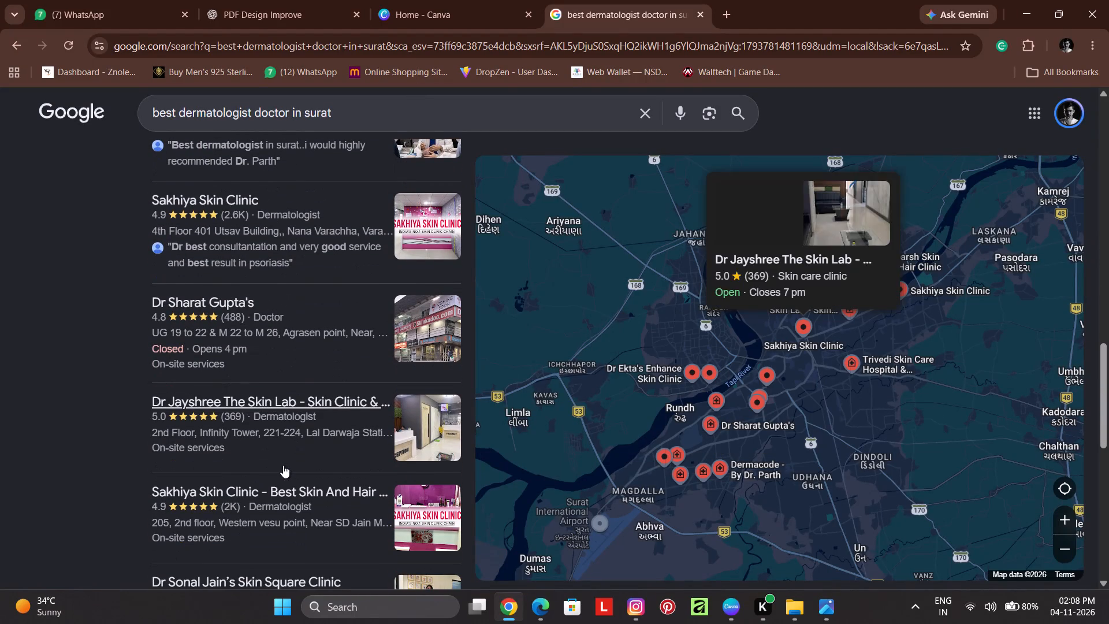
{"action": "scroll", "coordinate": [357, 482], "scroll_direction": "up", "scroll_amount": 14}
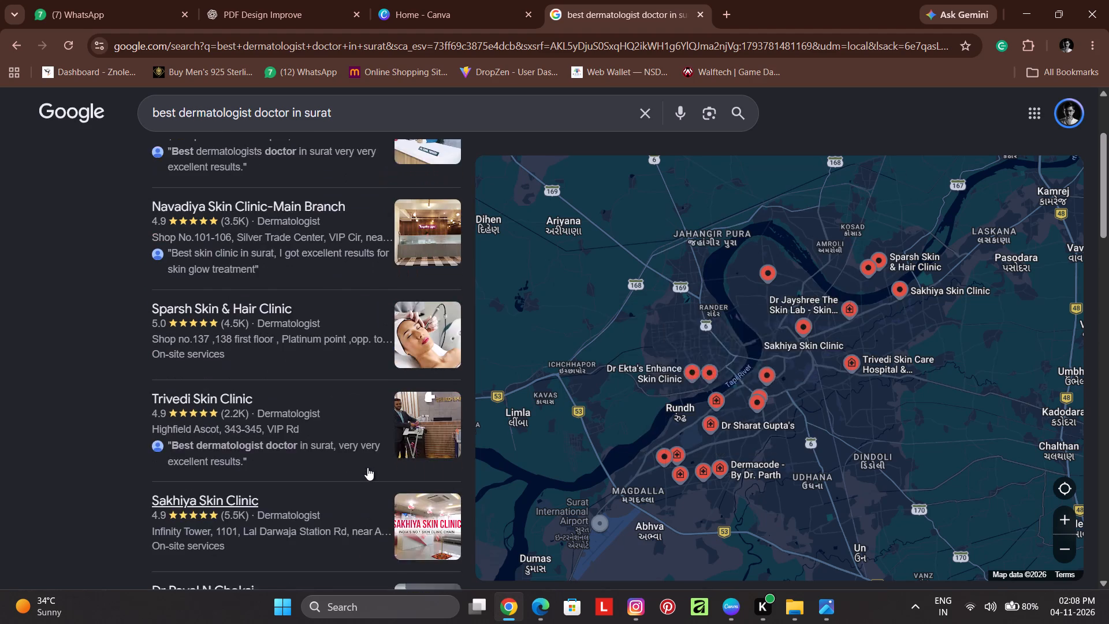
{"action": "scroll", "coordinate": [367, 467], "scroll_direction": "up", "scroll_amount": 10}
Open the Trivedi Skin Care Hospital & Cosmetic Laser Center listing, check its details and go to the clinic's website.
{"action": "left_click", "coordinate": [310, 260]}
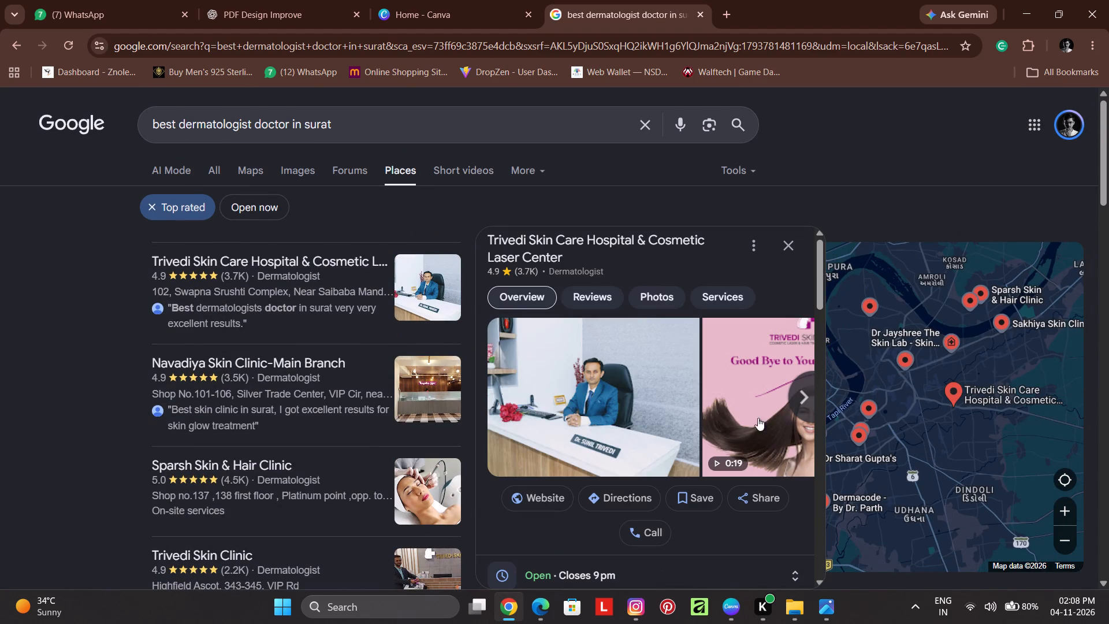
{"action": "scroll", "coordinate": [673, 419], "scroll_direction": "down", "scroll_amount": 3}
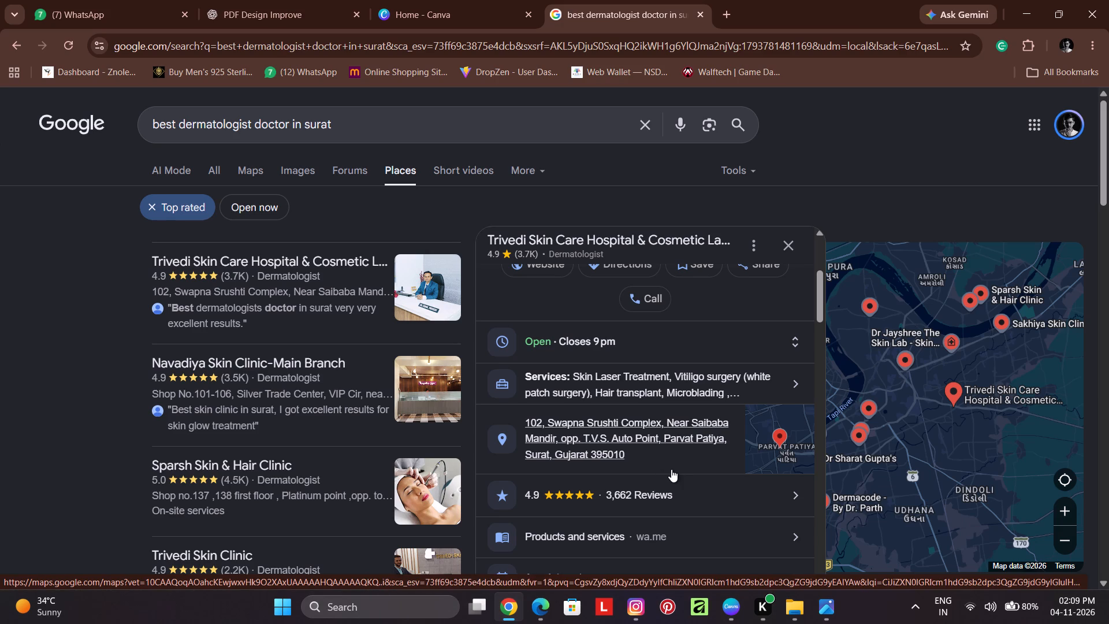
{"action": "scroll", "coordinate": [690, 481], "scroll_direction": "up", "scroll_amount": 2}
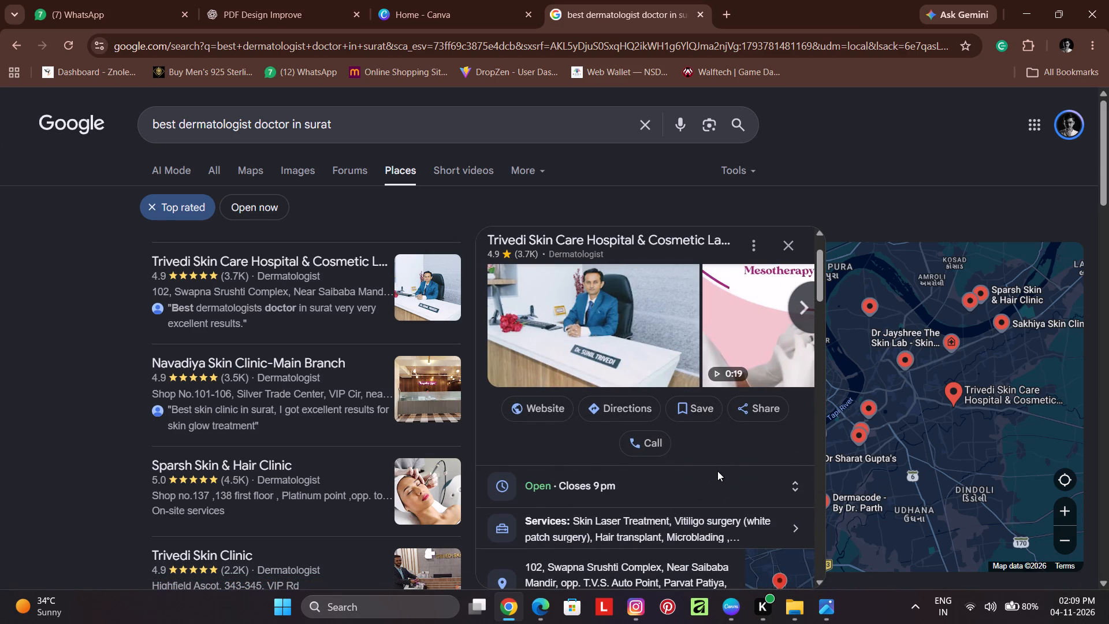
{"action": "left_click", "coordinate": [566, 410]}
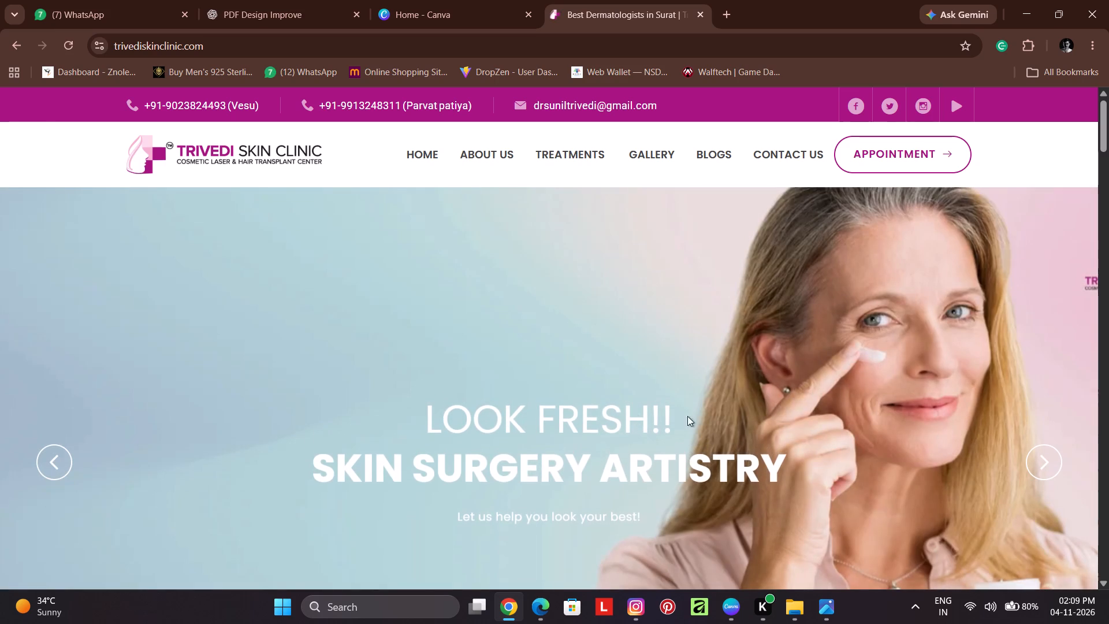
Examine the clinic homepage's banner, consultation offer, welcome text, treatments and patient testimonials.
{"action": "scroll", "coordinate": [712, 382], "scroll_direction": "down", "scroll_amount": 3}
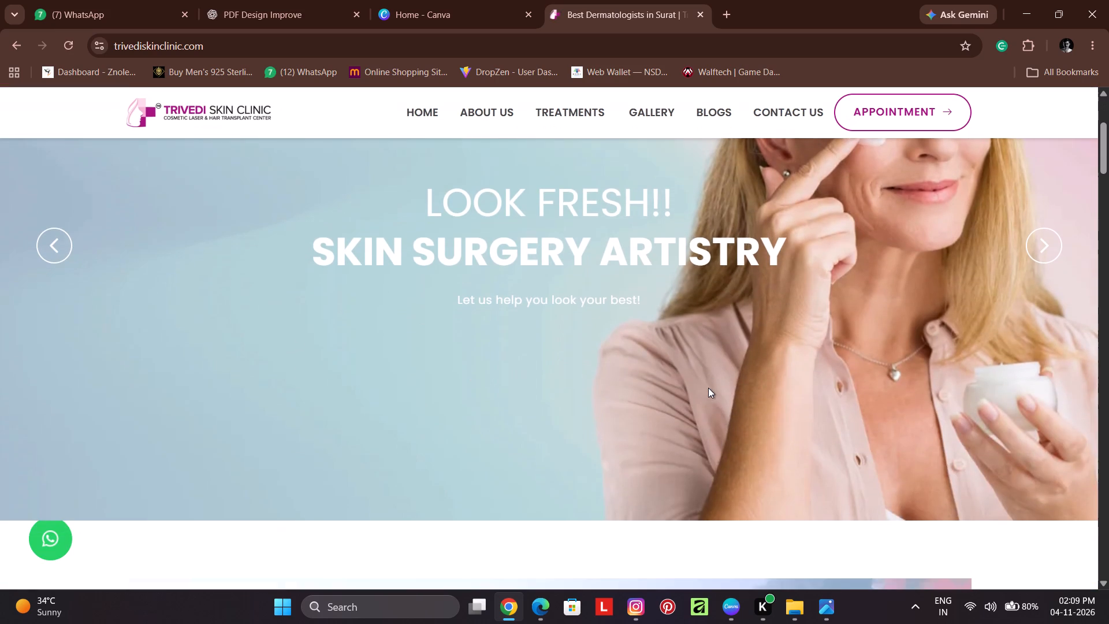
{"action": "scroll", "coordinate": [708, 388], "scroll_direction": "down", "scroll_amount": 6}
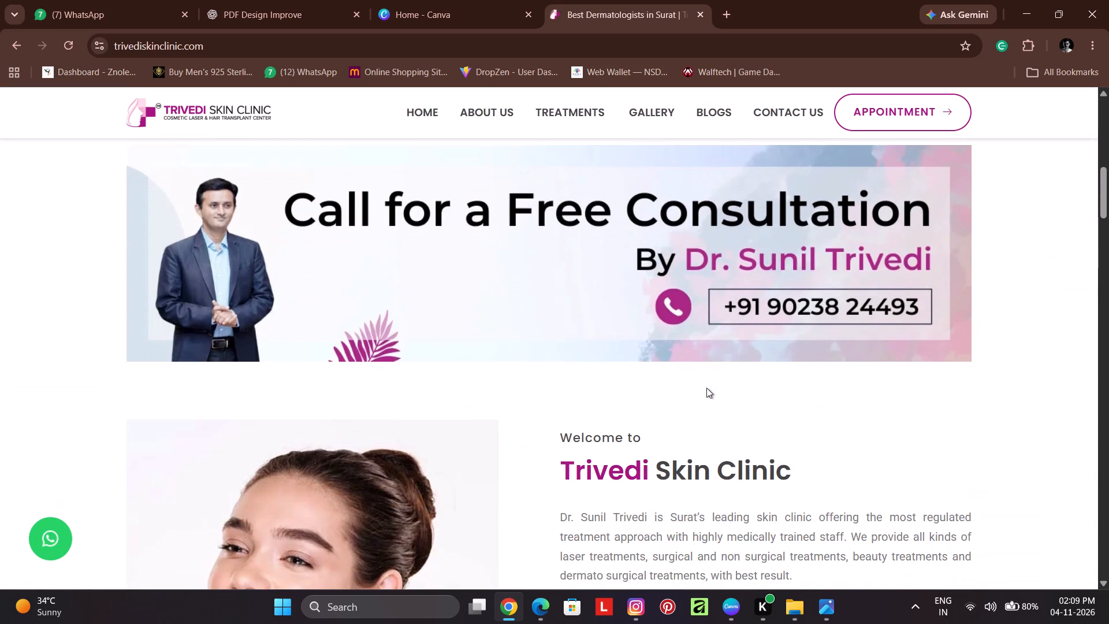
{"action": "scroll", "coordinate": [705, 388], "scroll_direction": "up", "scroll_amount": 1}
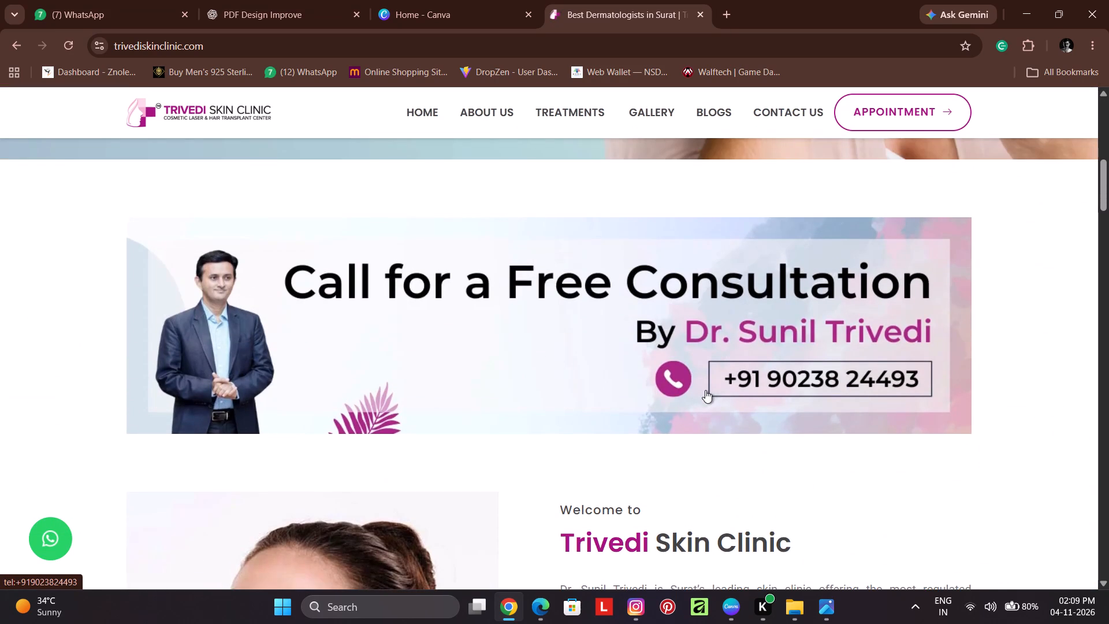
{"action": "scroll", "coordinate": [705, 390], "scroll_direction": "down", "scroll_amount": 5}
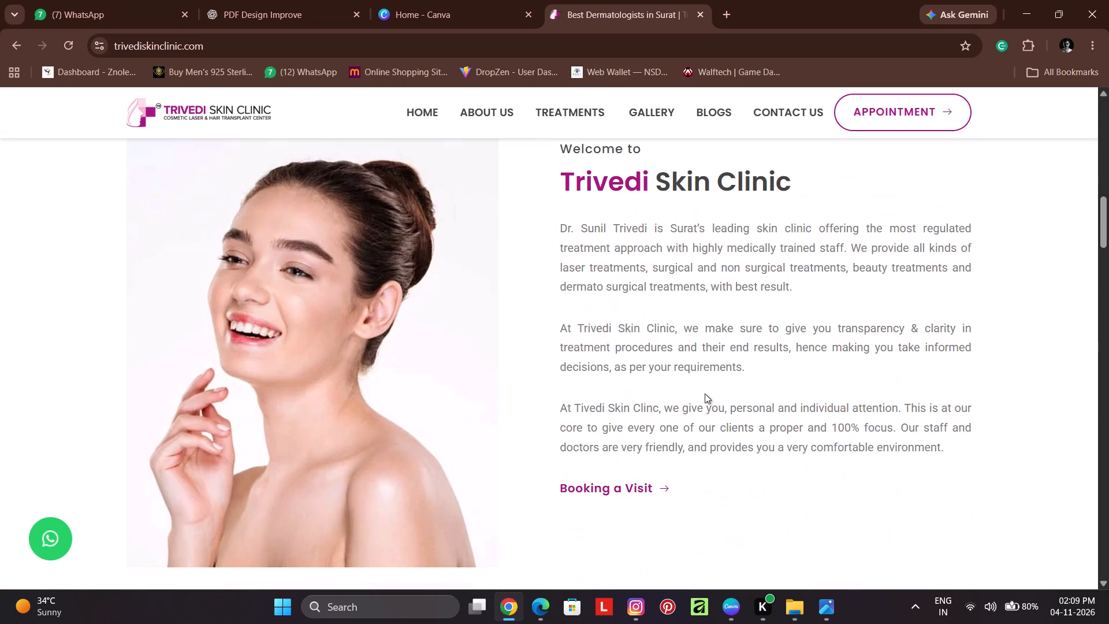
{"action": "left_click", "coordinate": [918, 125]}
{"action": "scroll", "coordinate": [687, 336], "scroll_direction": "down", "scroll_amount": 6}
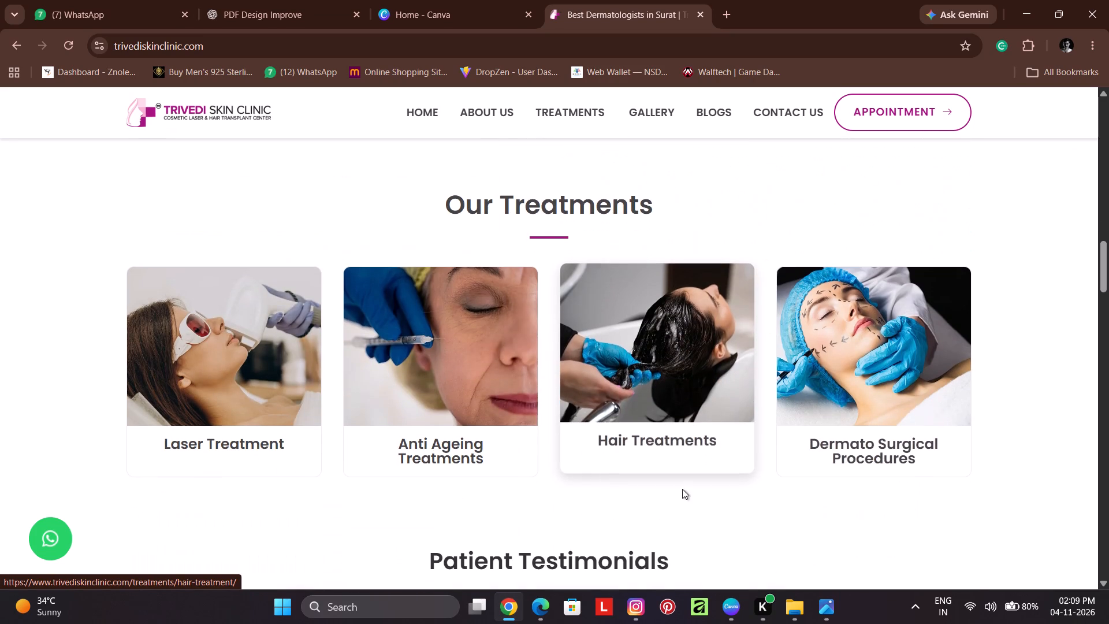
{"action": "scroll", "coordinate": [730, 492], "scroll_direction": "down", "scroll_amount": 8}
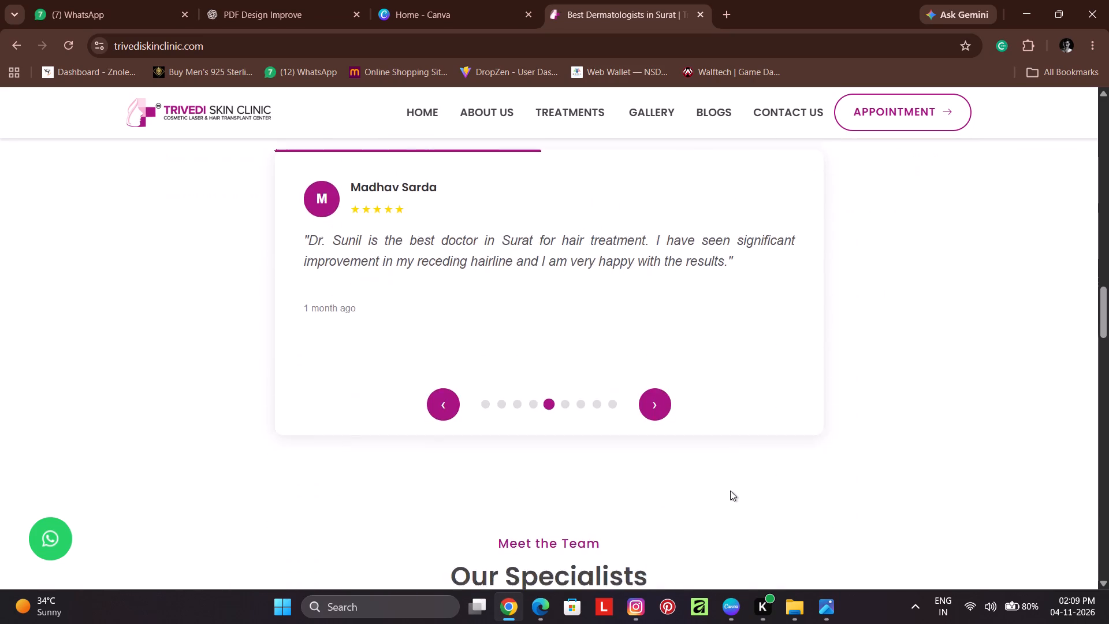
Read the doctor's profile in the Our Specialists section and look over the blog posts on the clinic homepage.
{"action": "scroll", "coordinate": [730, 491], "scroll_direction": "down", "scroll_amount": 4}
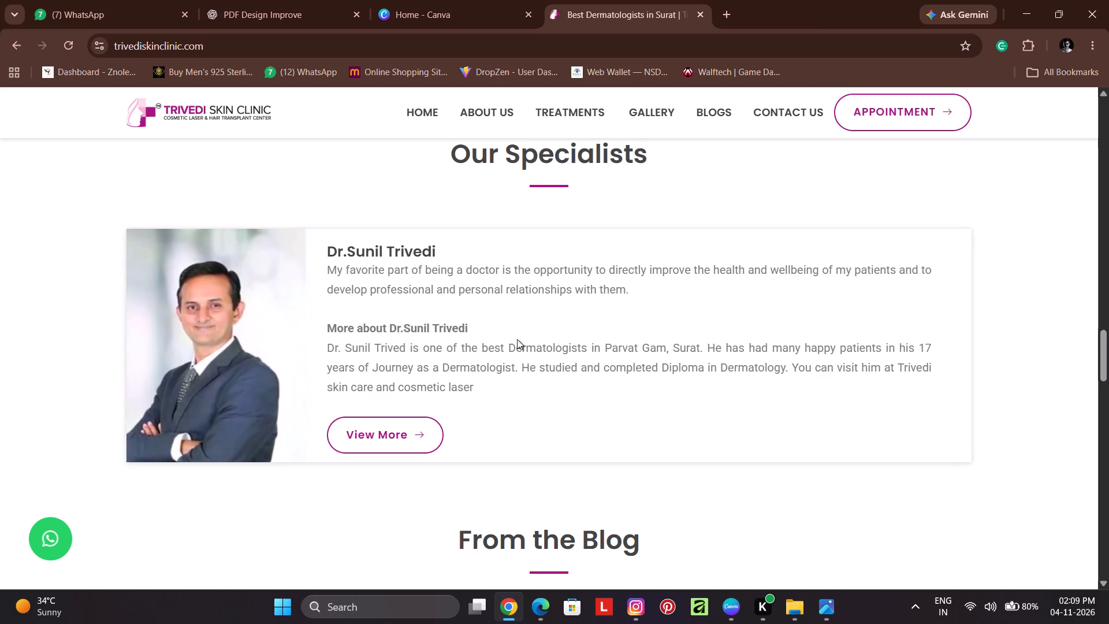
{"action": "left_click_drag", "start_coordinate": [439, 247], "coordinate": [335, 247]}
{"action": "left_click_drag", "start_coordinate": [323, 255], "coordinate": [341, 259]}
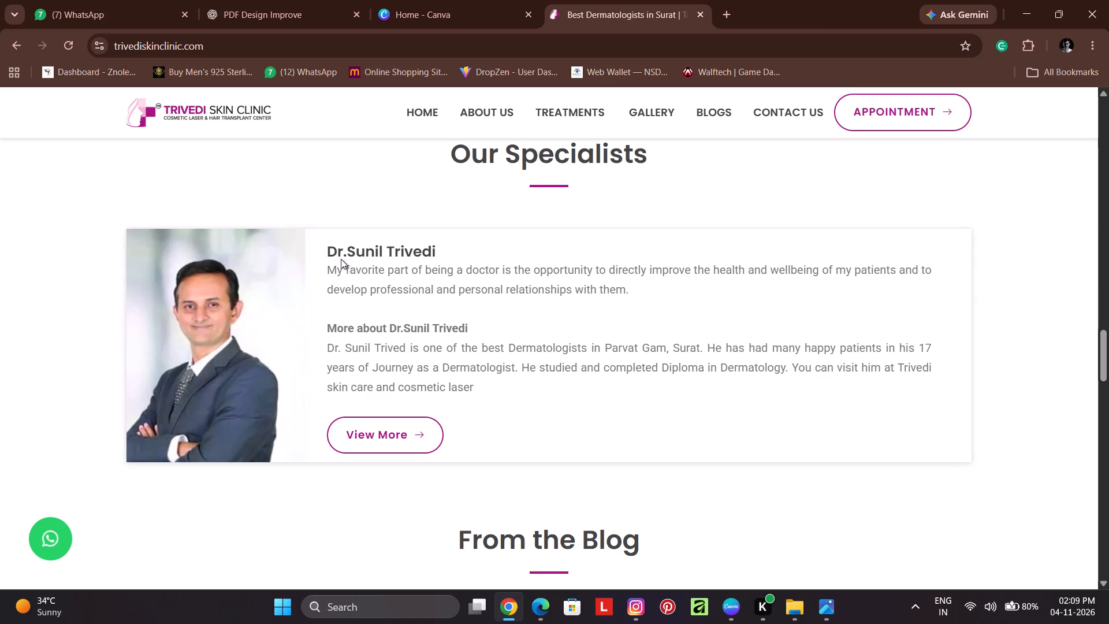
{"action": "left_click_drag", "start_coordinate": [341, 259], "coordinate": [352, 260]}
{"action": "scroll", "coordinate": [522, 414], "scroll_direction": "down", "scroll_amount": 5}
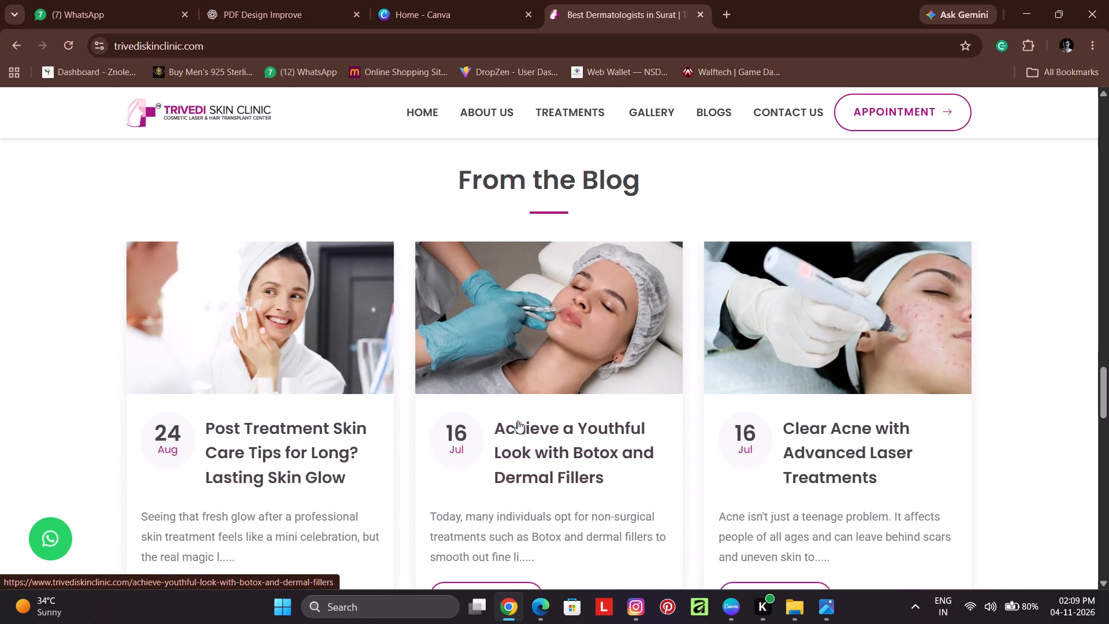
{"action": "scroll", "coordinate": [449, 457], "scroll_direction": "down", "scroll_amount": 3}
Open the clinic's WhatsApp contact link, and return to the clinic homepage to look back over its earlier sections.
{"action": "left_click", "coordinate": [43, 530]}
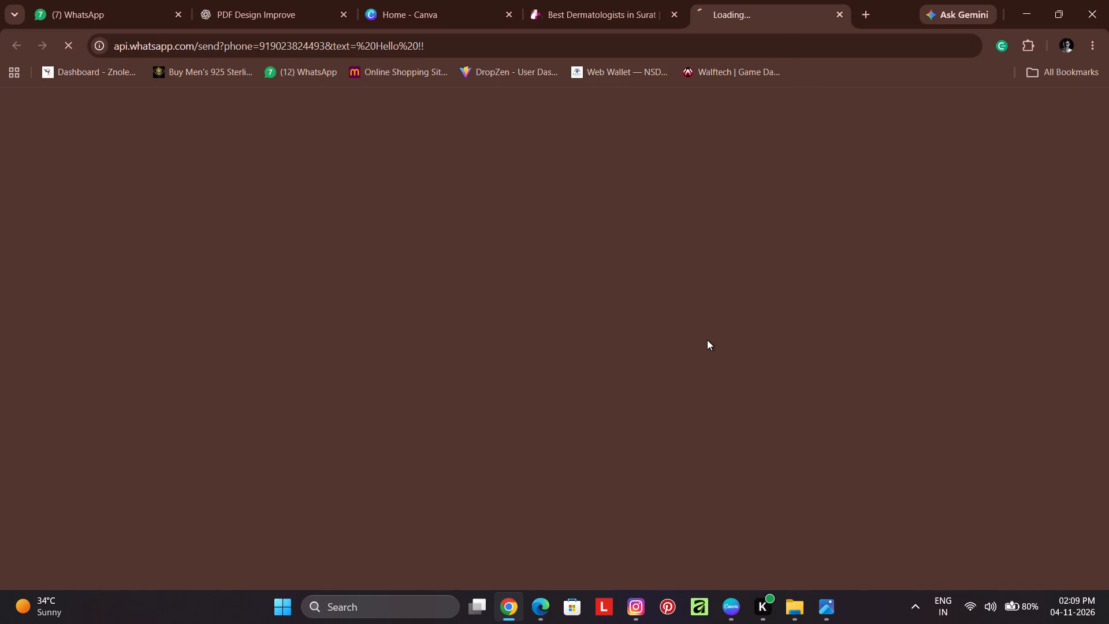
{"action": "left_click", "coordinate": [646, 19]}
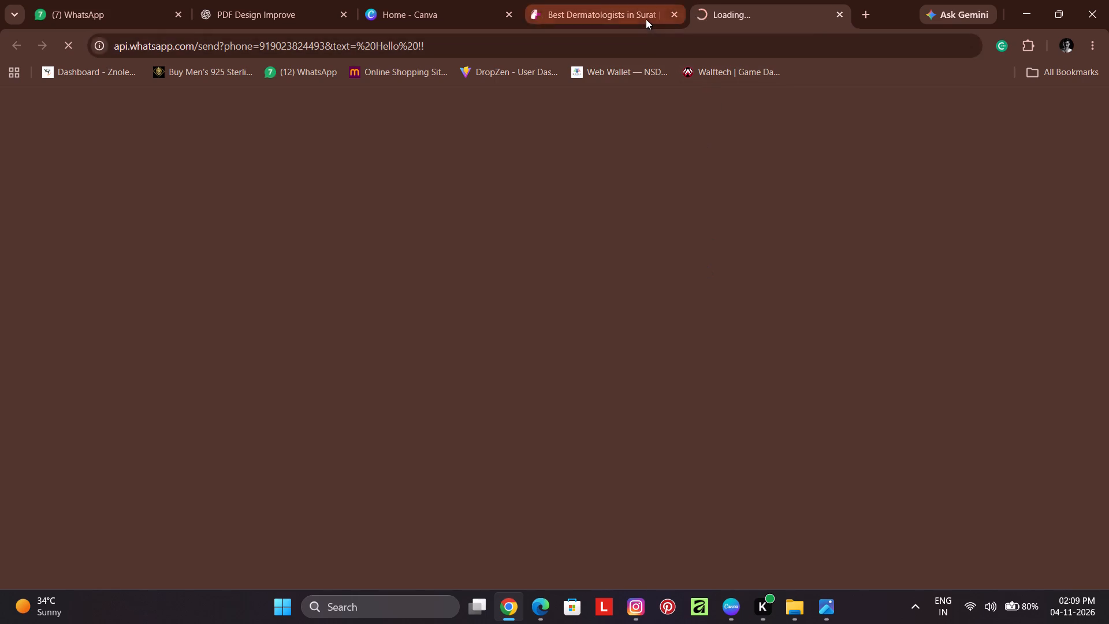
{"action": "scroll", "coordinate": [763, 324], "scroll_direction": "up", "scroll_amount": 17}
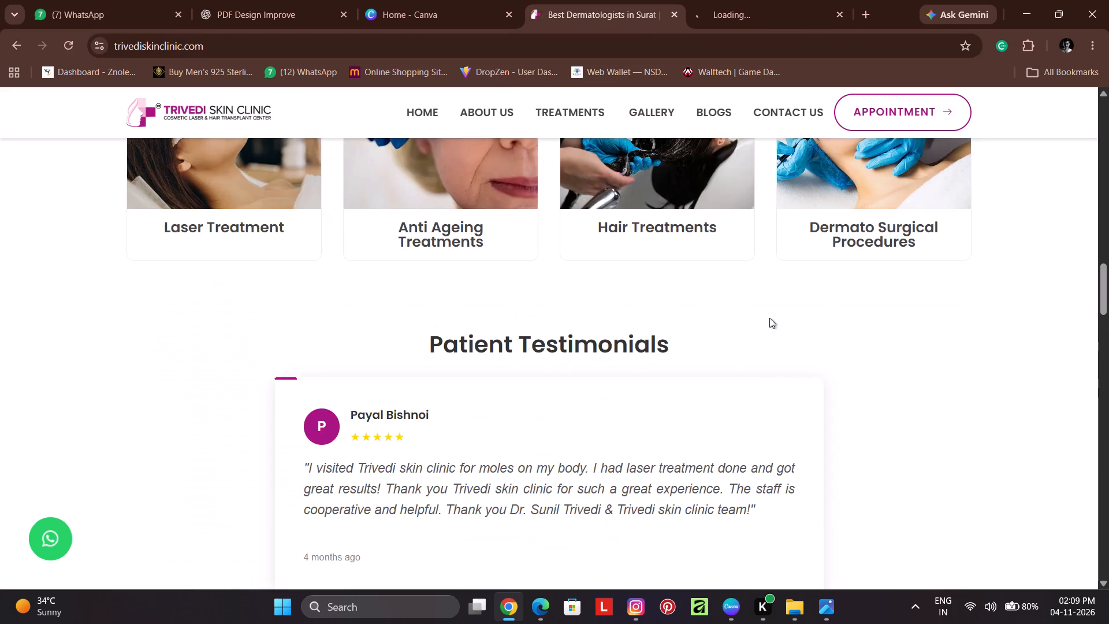
{"action": "scroll", "coordinate": [769, 317], "scroll_direction": "up", "scroll_amount": 17}
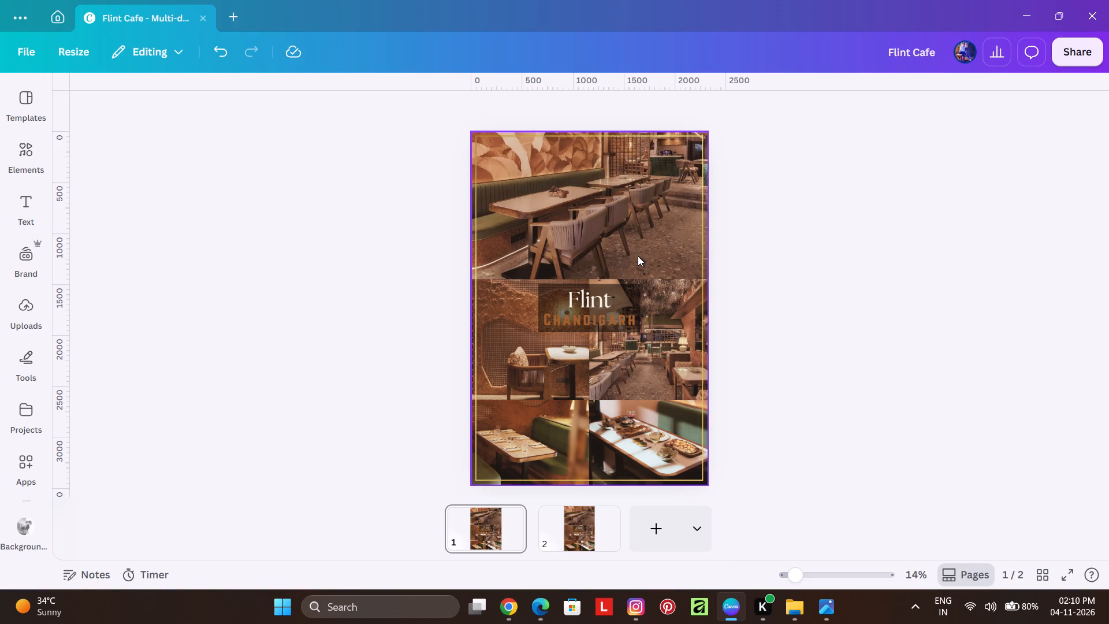
{"action": "left_click", "coordinate": [673, 132]}
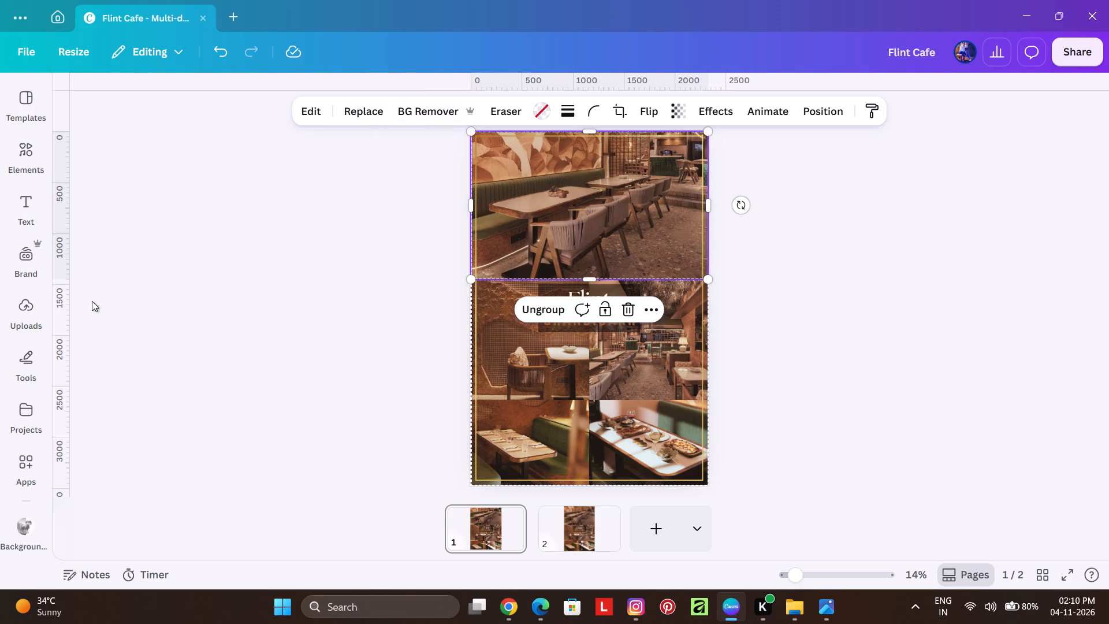
{"action": "left_click", "coordinate": [23, 321]}
{"action": "left_click", "coordinate": [221, 157]}
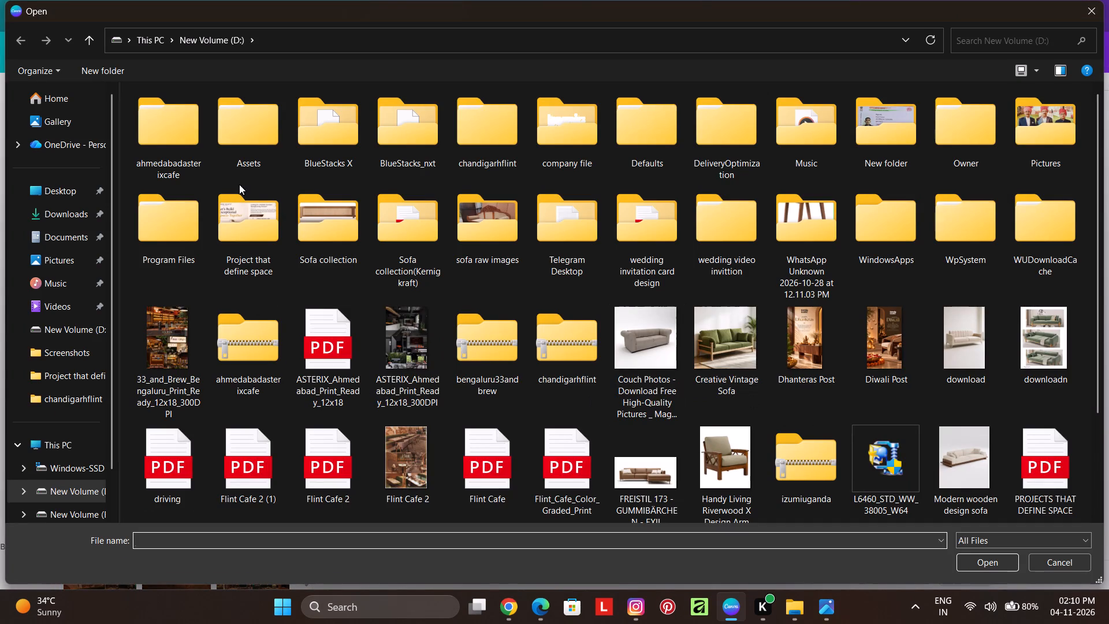
{"action": "double_click", "coordinate": [188, 134]}
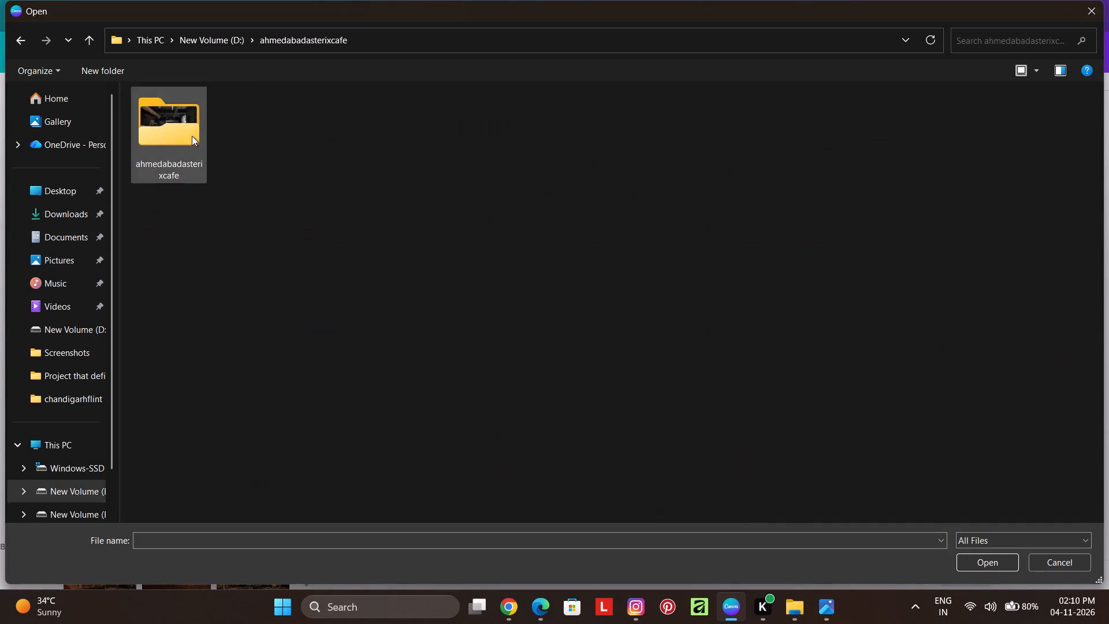
{"action": "double_click", "coordinate": [189, 153]}
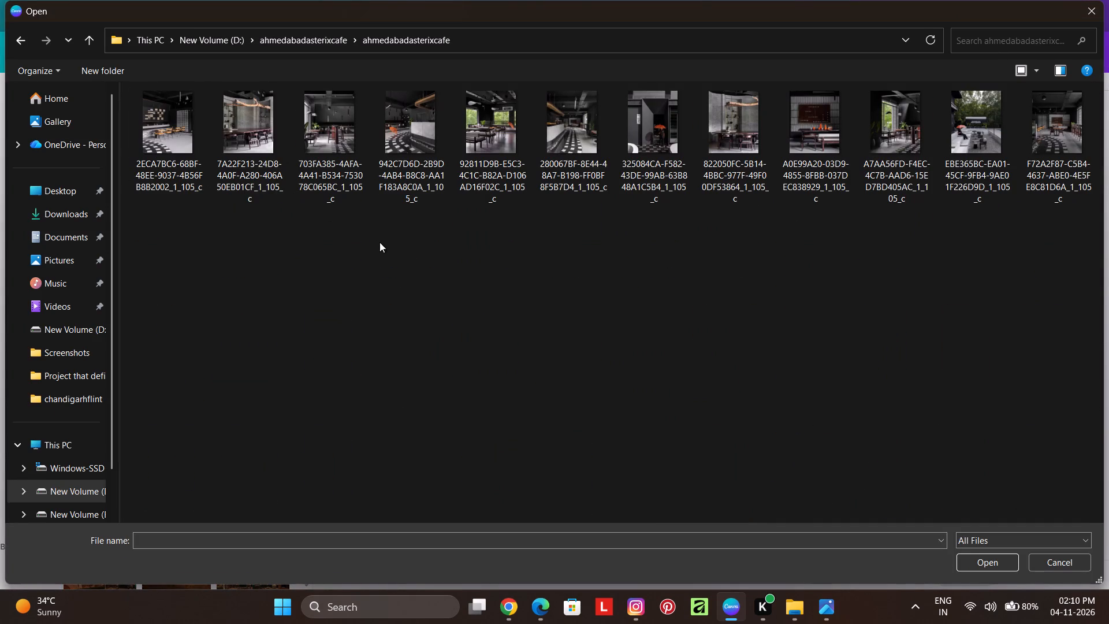
{"action": "scroll", "coordinate": [454, 232], "scroll_direction": "up", "scroll_amount": 20, "text": "ctrl"}
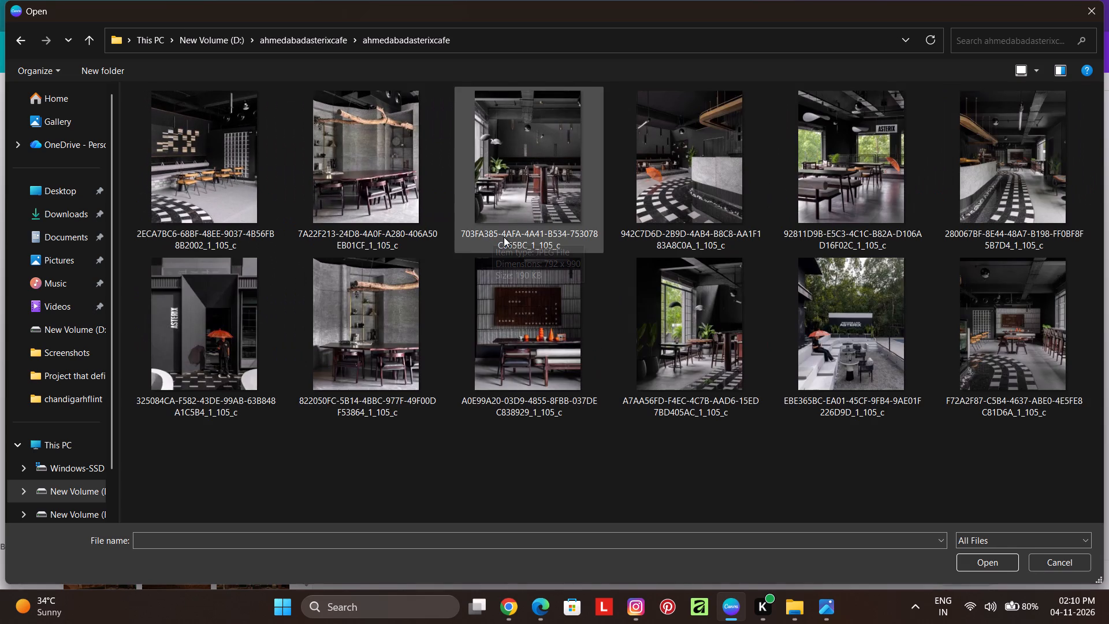
{"action": "scroll", "coordinate": [505, 241], "scroll_direction": "up", "scroll_amount": 6, "text": "ctrl"}
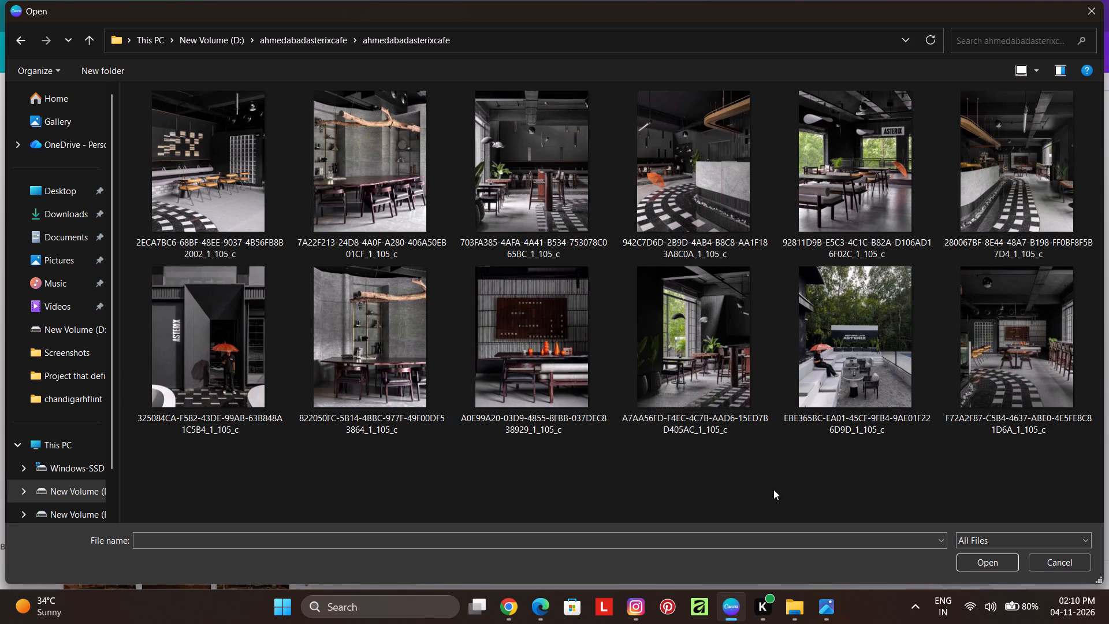
{"action": "left_click", "coordinate": [574, 364]}
{"action": "left_click", "coordinate": [966, 567]}
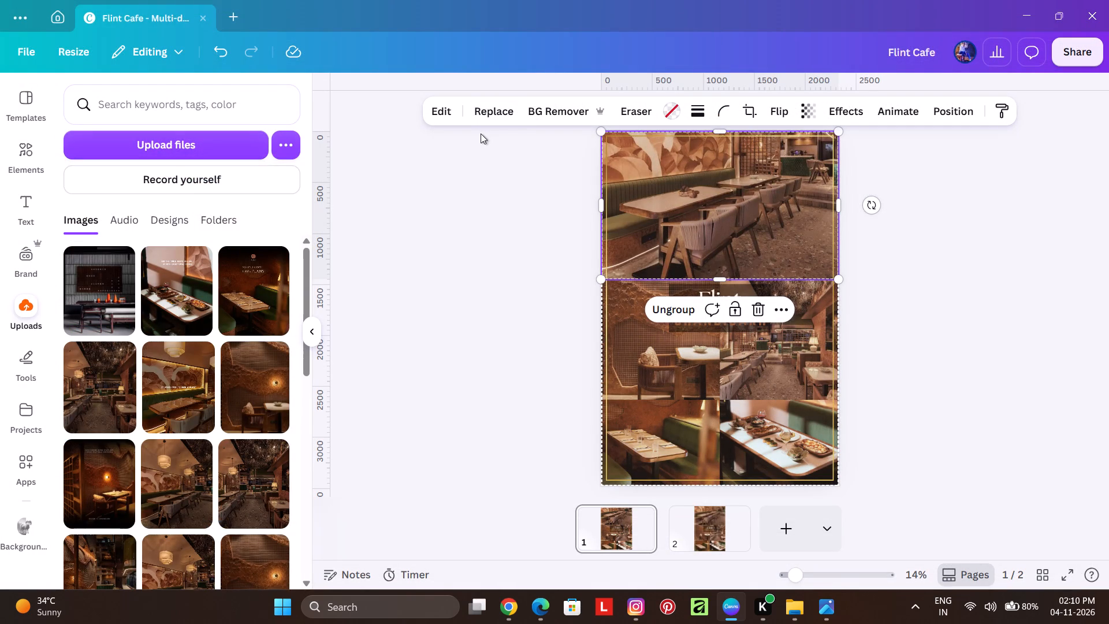
Replace the large top photo on page 1 with the newly uploaded Asterix cafe photo.
{"action": "left_click", "coordinate": [490, 116]}
{"action": "left_click", "coordinate": [91, 318]}
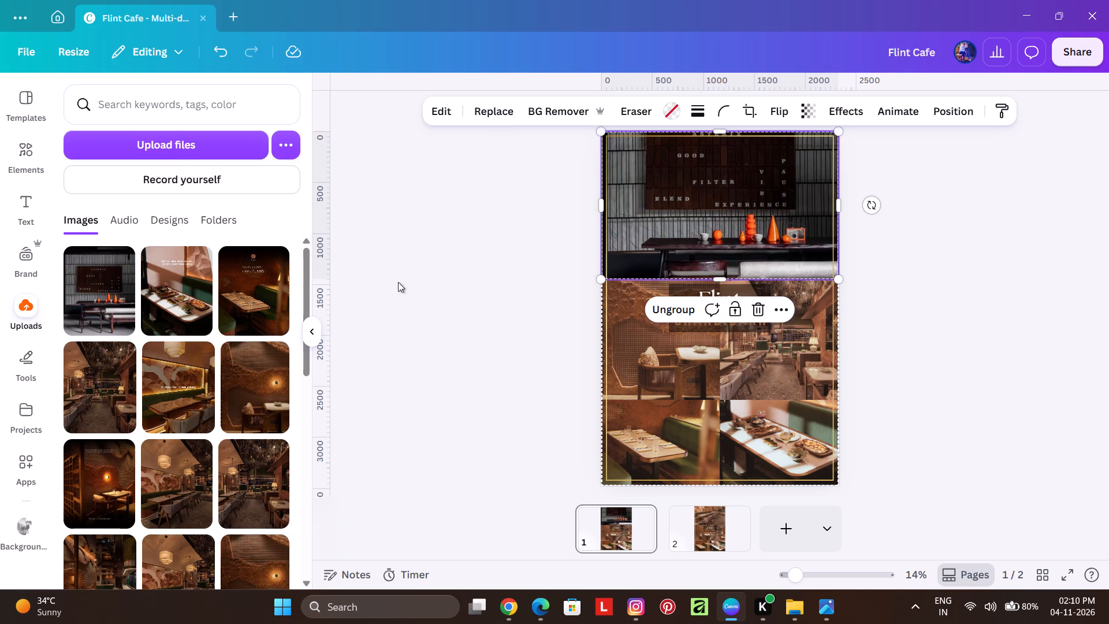
Reposition the top photo's crop upward so the table, chair and white bench fill the frame down to their legs.
{"action": "scroll", "coordinate": [777, 322], "scroll_direction": "up", "scroll_amount": 2}
{"action": "scroll", "coordinate": [801, 240], "scroll_direction": "up", "scroll_amount": 3}
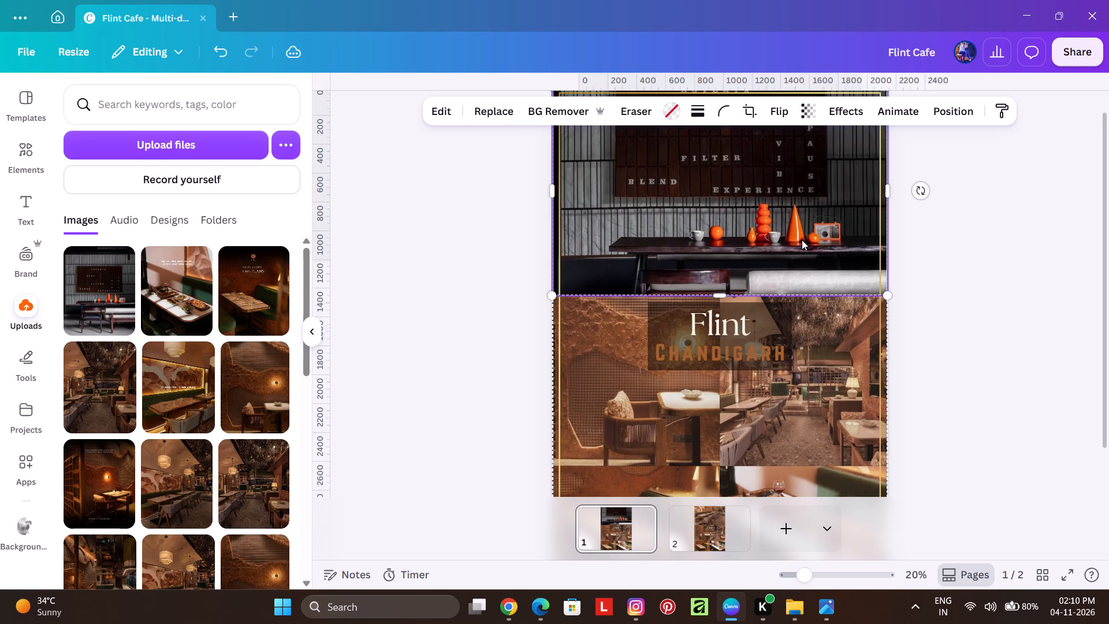
{"action": "left_click", "coordinate": [949, 280]}
{"action": "double_click", "coordinate": [885, 272]}
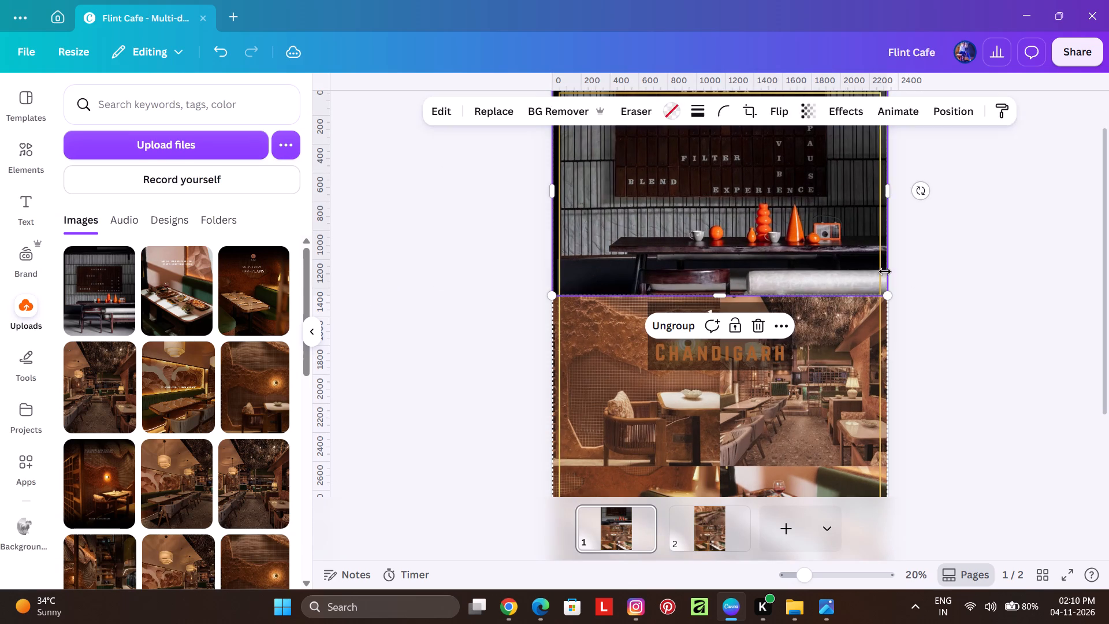
{"action": "scroll", "coordinate": [877, 254], "scroll_direction": "up", "scroll_amount": 5}
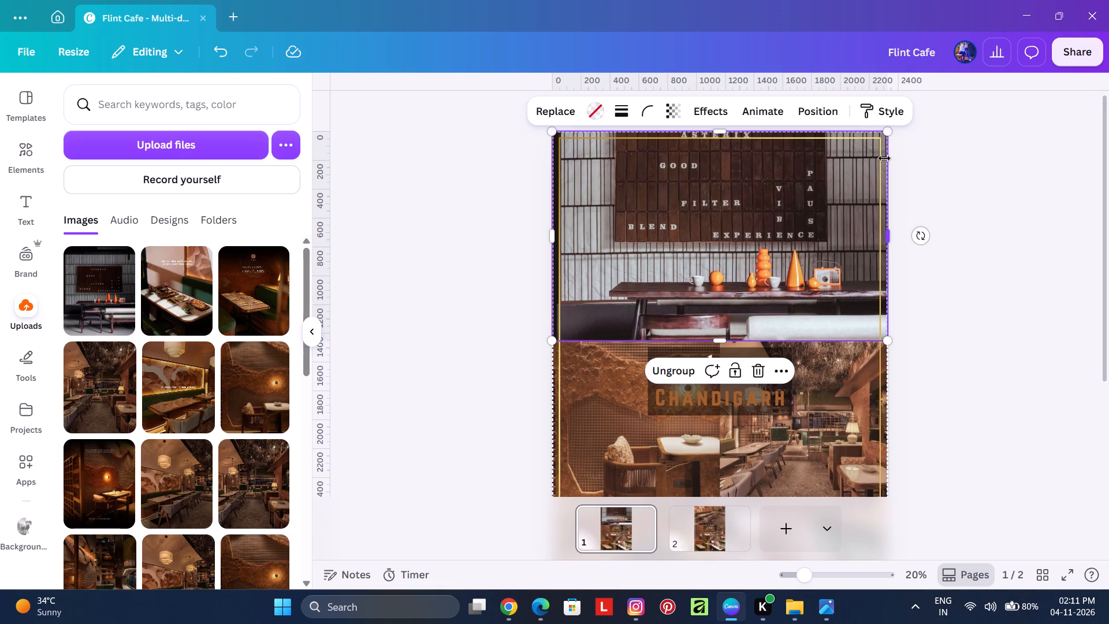
{"action": "scroll", "coordinate": [887, 157], "scroll_direction": "up", "scroll_amount": 7, "text": "ctrl"}
{"action": "scroll", "coordinate": [899, 257], "scroll_direction": "up", "scroll_amount": 3}
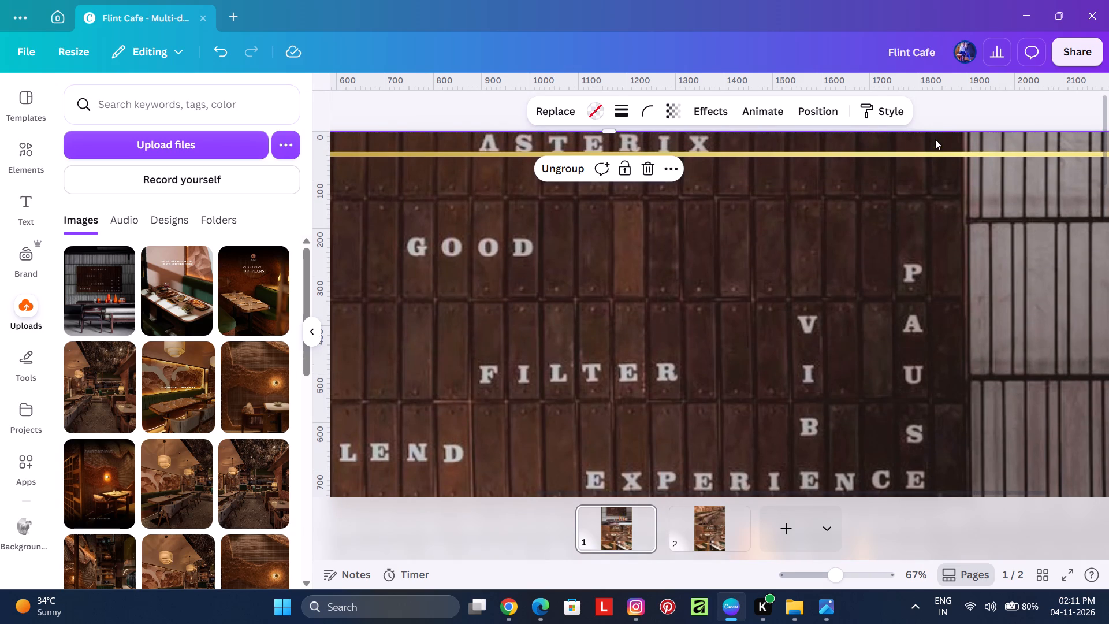
{"action": "double_click", "coordinate": [935, 139]}
{"action": "scroll", "coordinate": [813, 225], "scroll_direction": "down", "scroll_amount": 5, "text": "ctrl"}
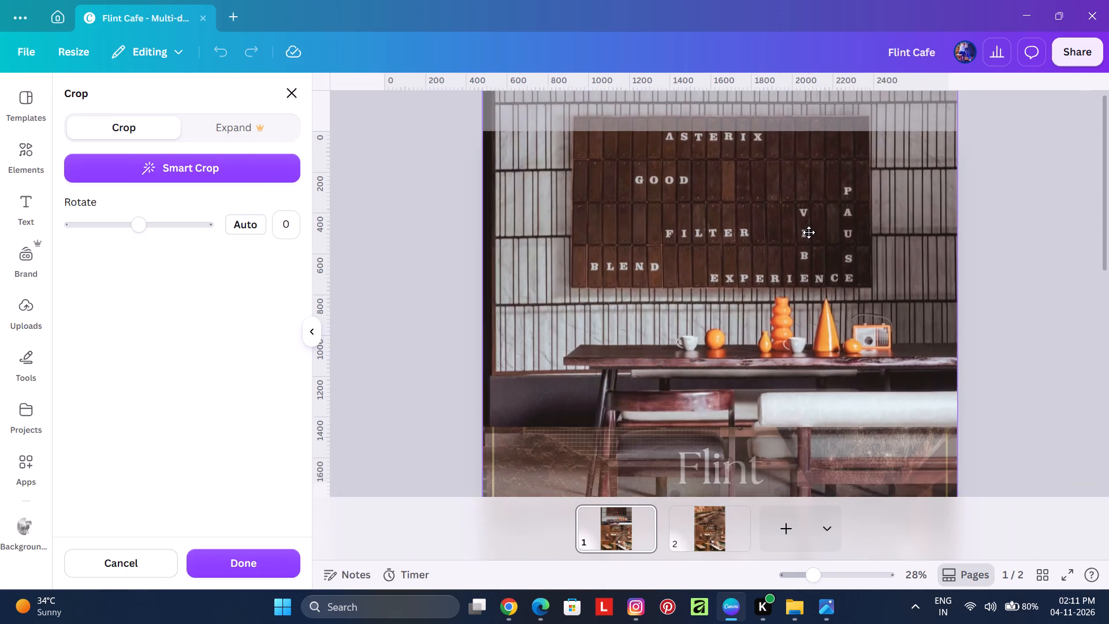
{"action": "scroll", "coordinate": [805, 266], "scroll_direction": "down", "scroll_amount": 3, "text": "ctrl"}
{"action": "left_click_drag", "start_coordinate": [807, 338], "coordinate": [812, 333]}
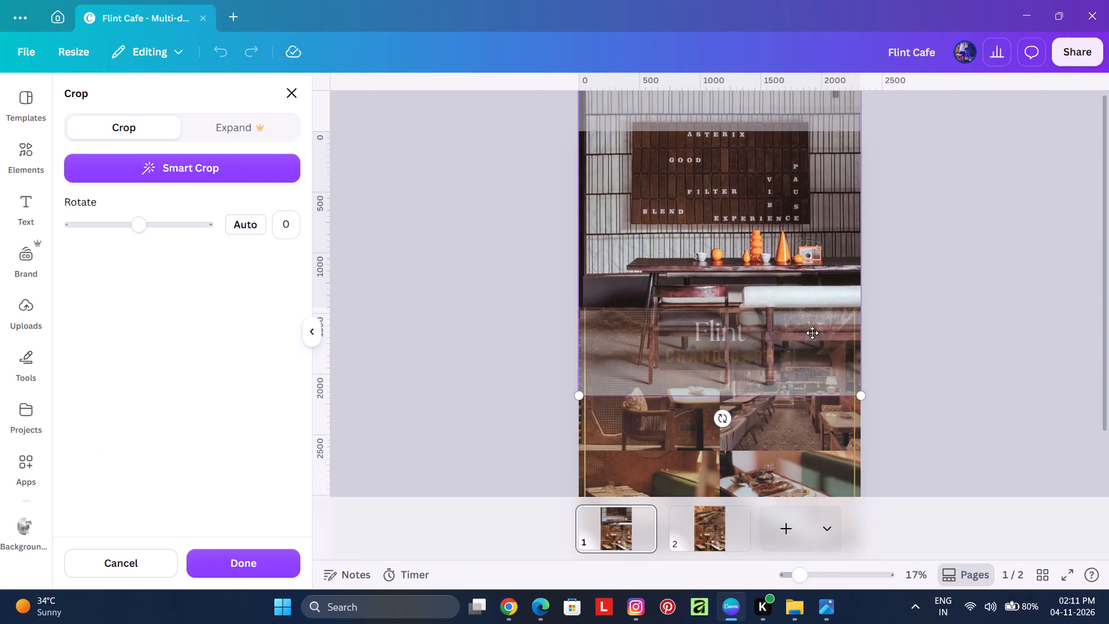
{"action": "left_click_drag", "start_coordinate": [812, 333], "coordinate": [835, 228]}
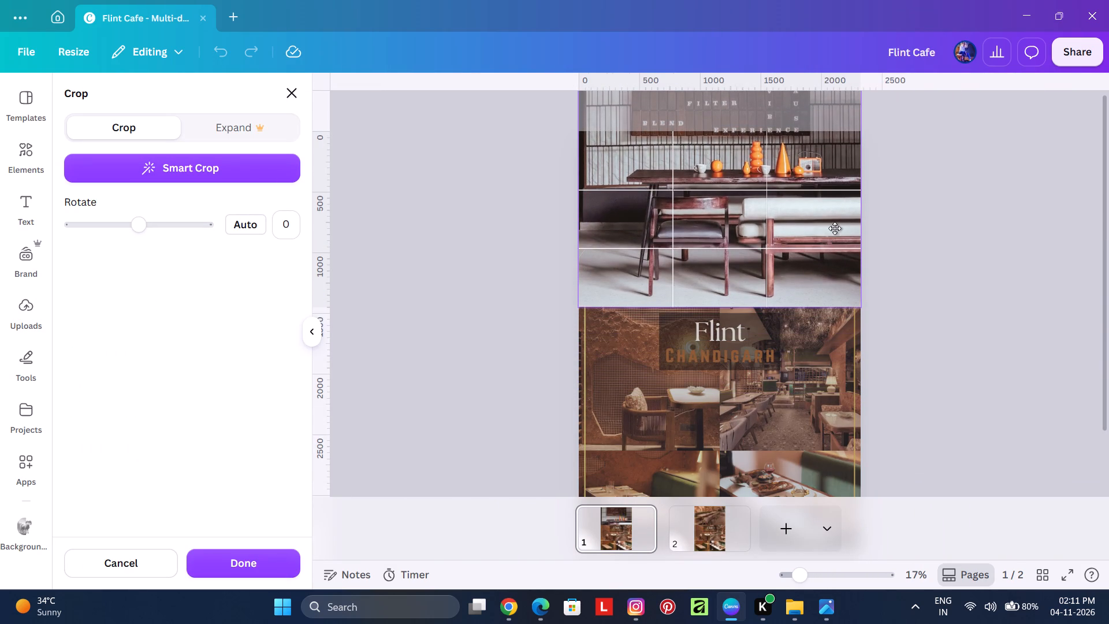
{"action": "left_click_drag", "start_coordinate": [835, 228], "coordinate": [841, 213]}
{"action": "left_click", "coordinate": [942, 211]}
{"action": "left_click", "coordinate": [943, 211]}
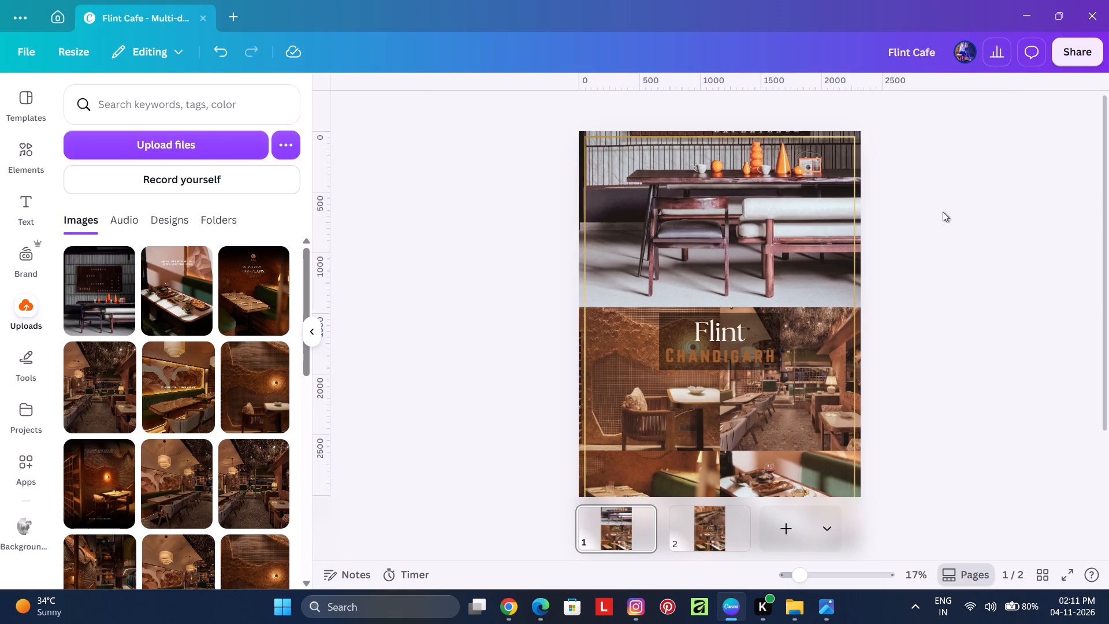
Examine the image edit options for page 1's top photo, including its filters and shadows.
{"action": "left_click", "coordinate": [779, 200]}
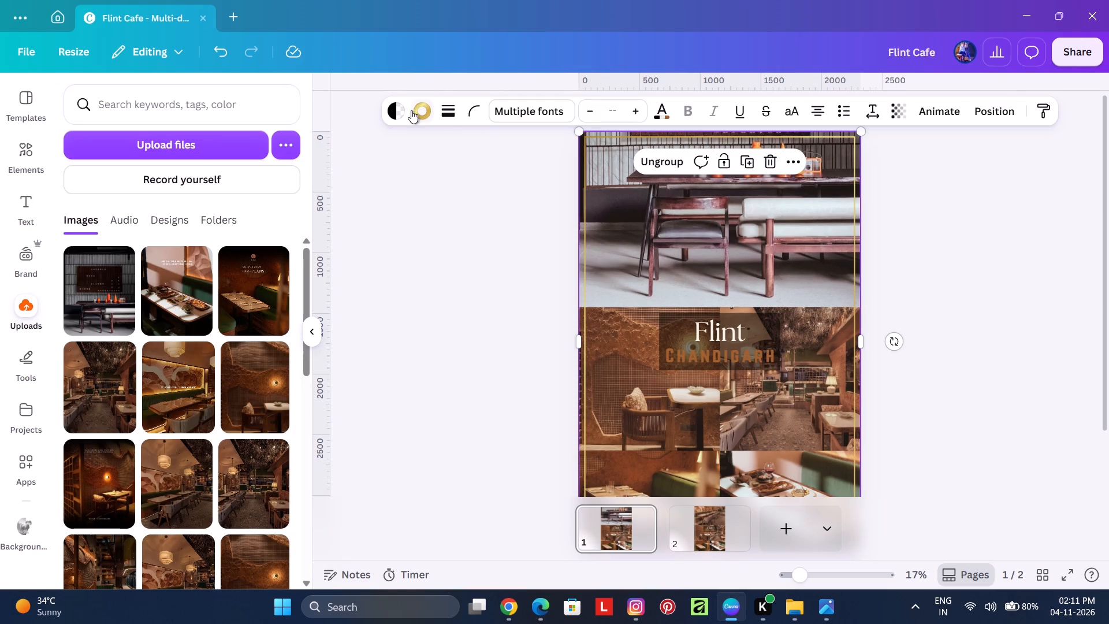
{"action": "scroll", "coordinate": [688, 292], "scroll_direction": "up", "scroll_amount": 2}
{"action": "left_click", "coordinate": [526, 233]}
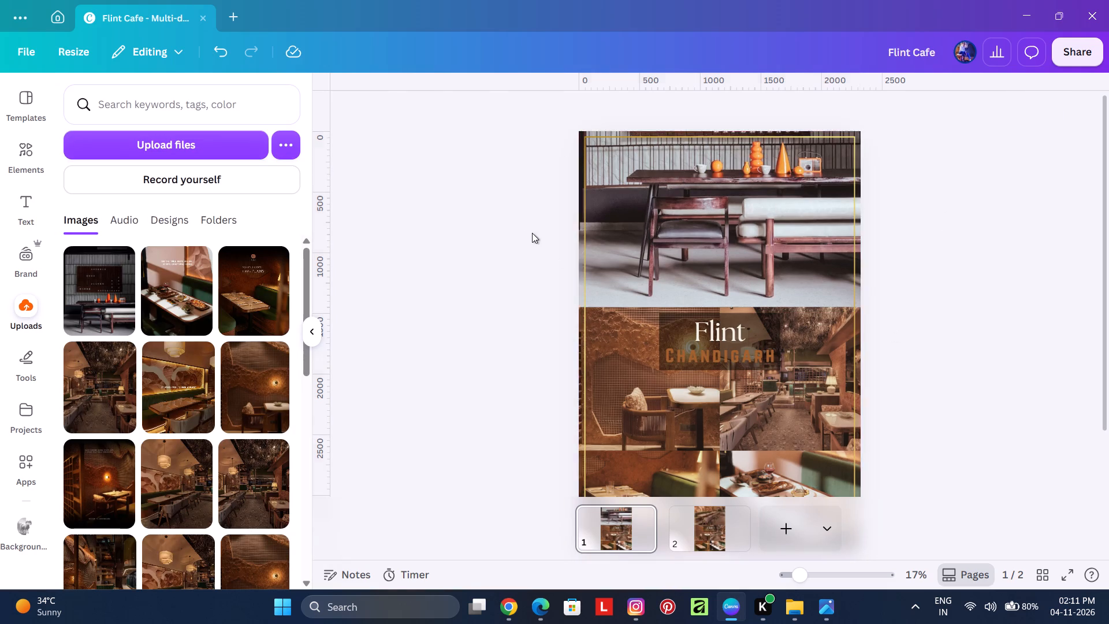
{"action": "scroll", "coordinate": [709, 366], "scroll_direction": "down", "scroll_amount": 2}
{"action": "scroll", "coordinate": [711, 379], "scroll_direction": "up", "scroll_amount": 7}
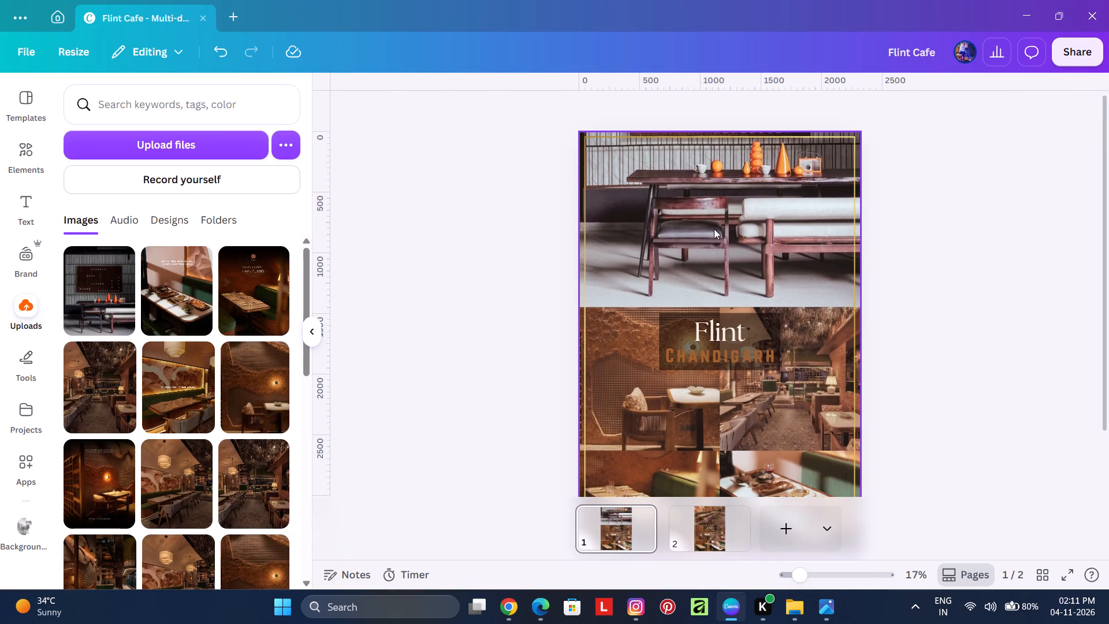
{"action": "left_click", "coordinate": [714, 228]}
{"action": "left_click", "coordinate": [657, 154]}
{"action": "left_click", "coordinate": [505, 210]}
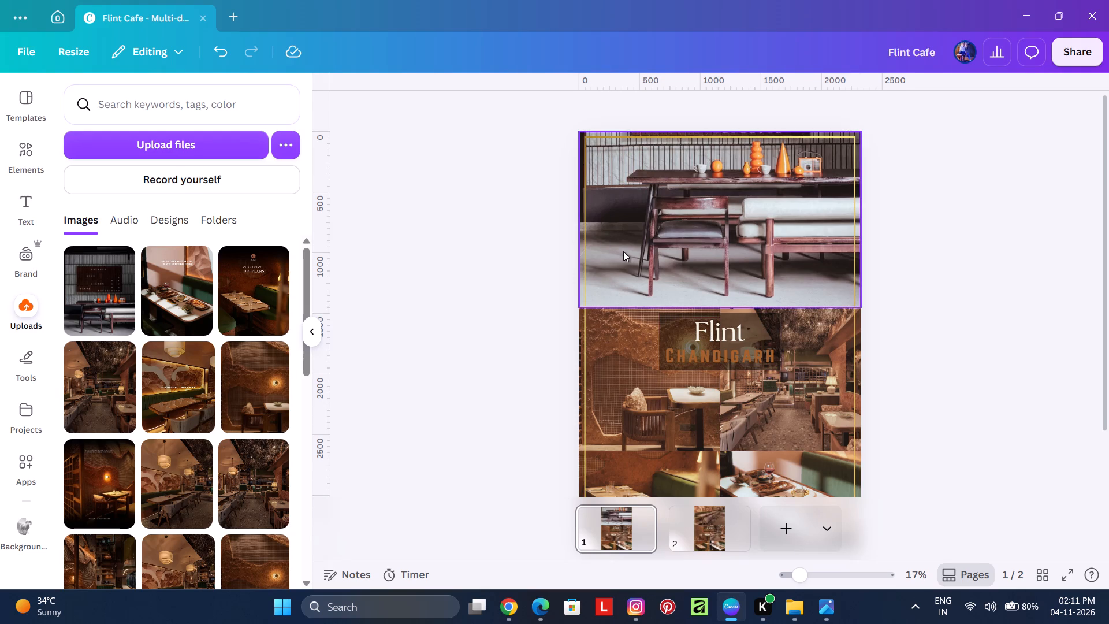
{"action": "left_click", "coordinate": [628, 130]}
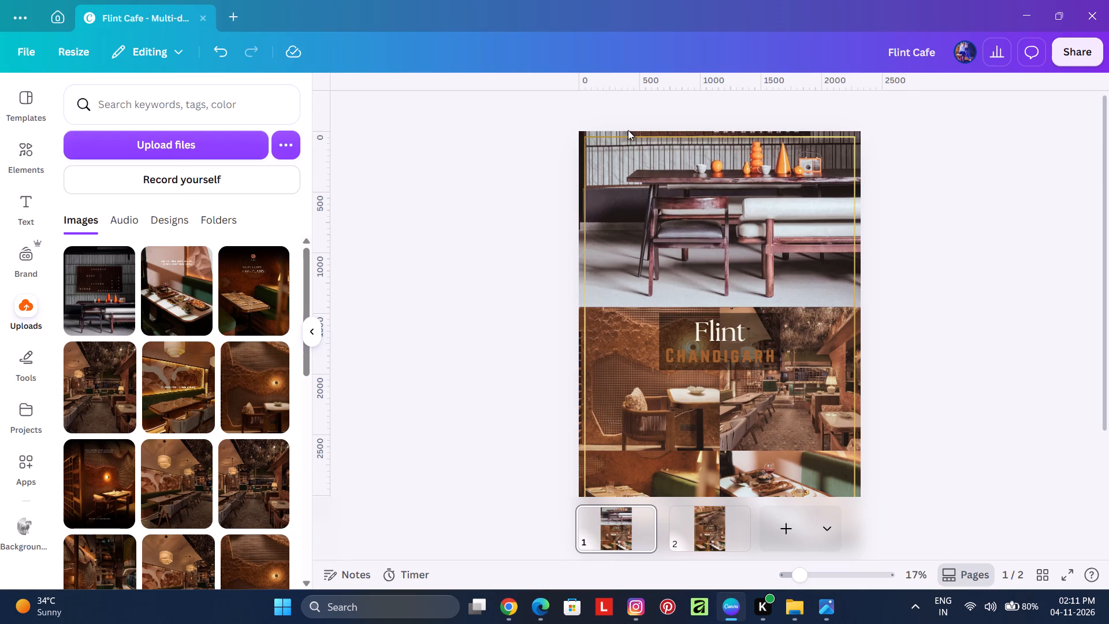
{"action": "scroll", "coordinate": [628, 130], "scroll_direction": "up", "scroll_amount": 3}
{"action": "scroll", "coordinate": [608, 128], "scroll_direction": "up", "scroll_amount": 6, "text": "ctrl"}
{"action": "left_click", "coordinate": [625, 137]}
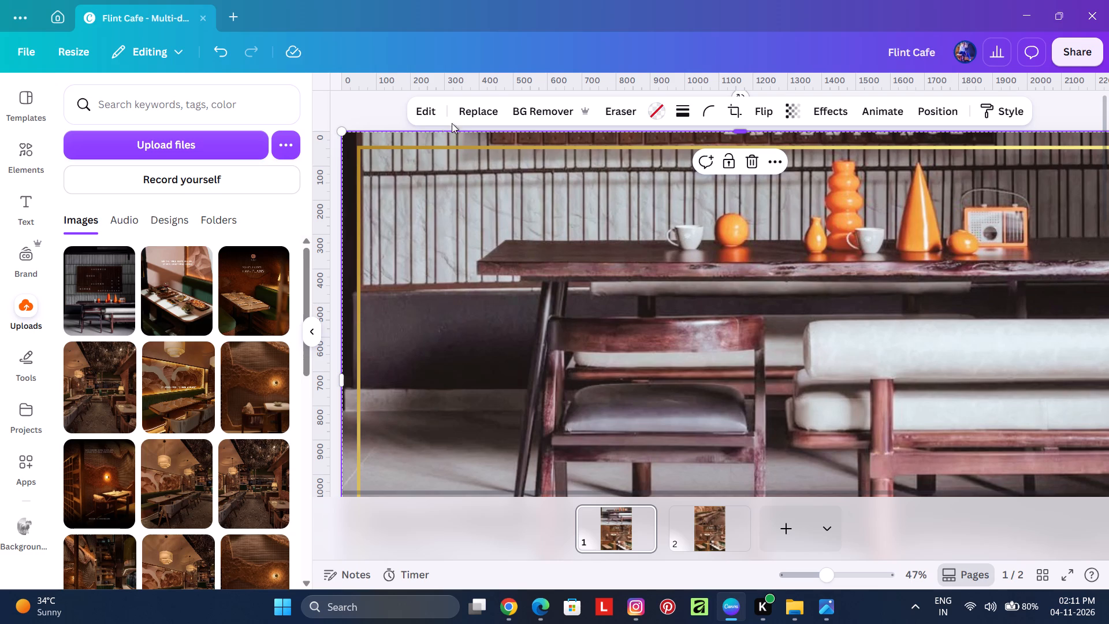
{"action": "left_click", "coordinate": [434, 118]}
{"action": "scroll", "coordinate": [165, 443], "scroll_direction": "down", "scroll_amount": 2}
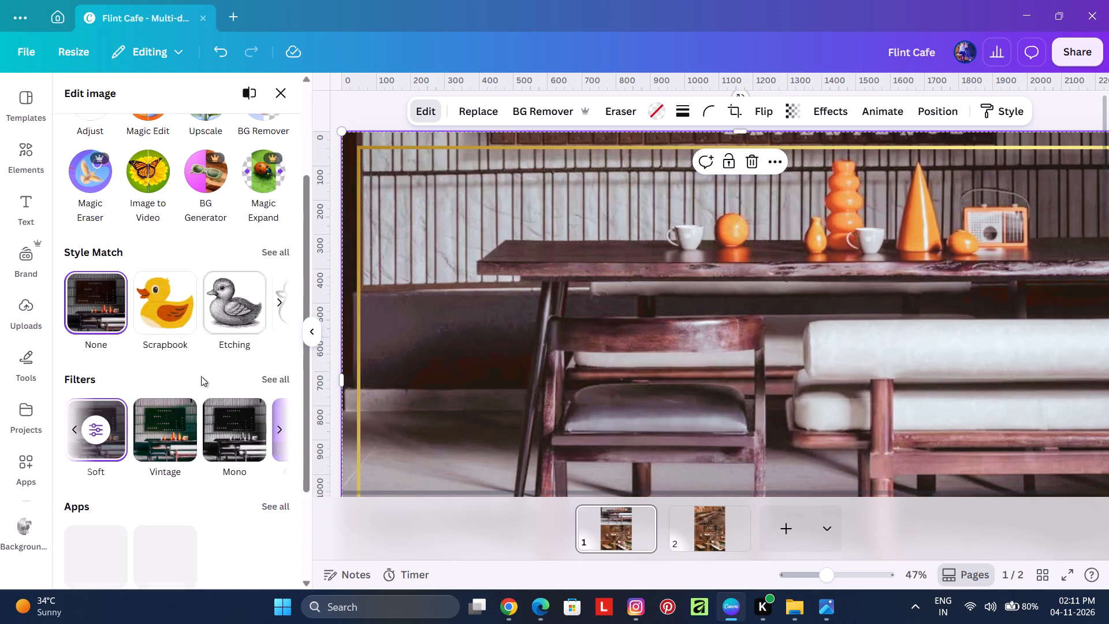
{"action": "scroll", "coordinate": [162, 421], "scroll_direction": "down", "scroll_amount": 2}
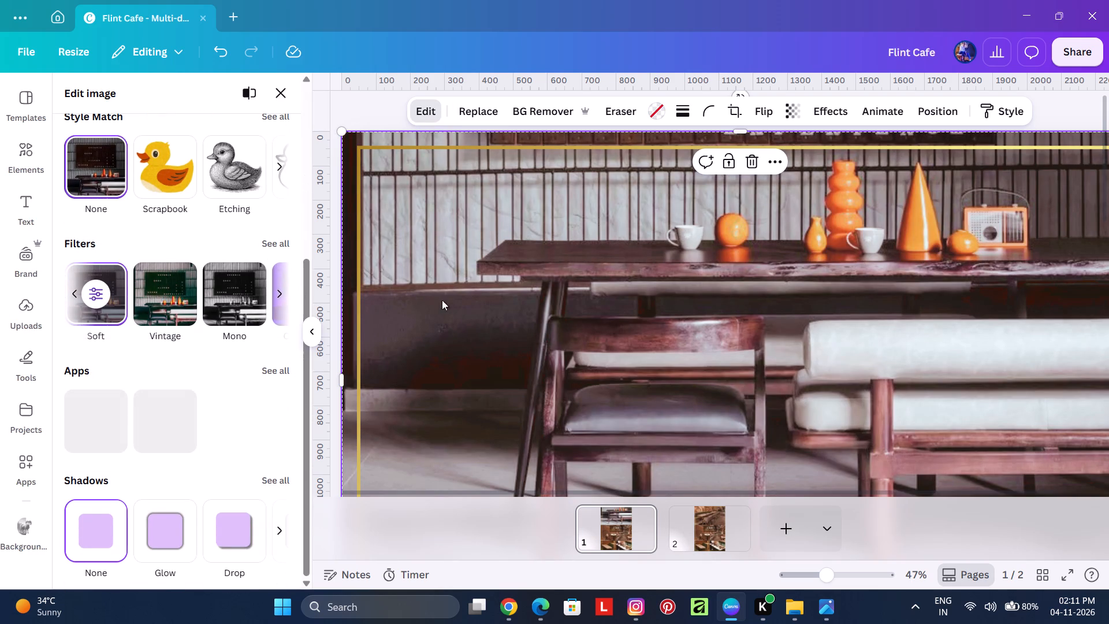
{"action": "scroll", "coordinate": [496, 302], "scroll_direction": "down", "scroll_amount": 8}
{"action": "double_click", "coordinate": [447, 290]}
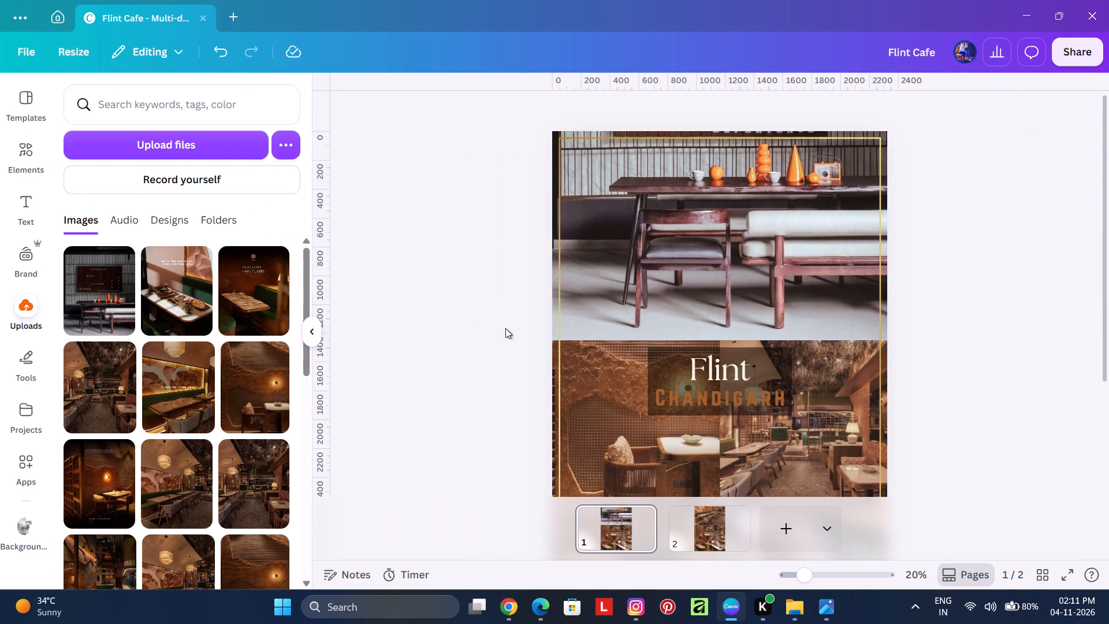
Upload 7A22F213-24D8-4A0F-A280-406A50EB01CF_1_105_c and replace page 1's middle-row left photo with it.
{"action": "scroll", "coordinate": [602, 345], "scroll_direction": "down", "scroll_amount": 3}
{"action": "left_click", "coordinate": [679, 331]}
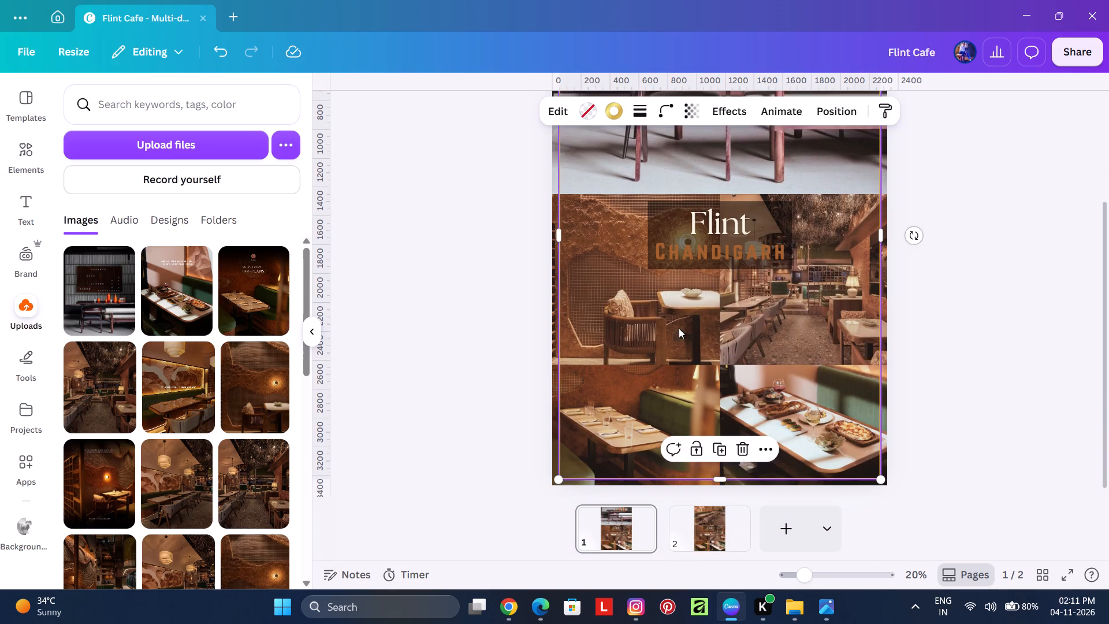
{"action": "scroll", "coordinate": [593, 257], "scroll_direction": "up", "scroll_amount": 3, "text": "ctrl"}
{"action": "left_click", "coordinate": [440, 276]}
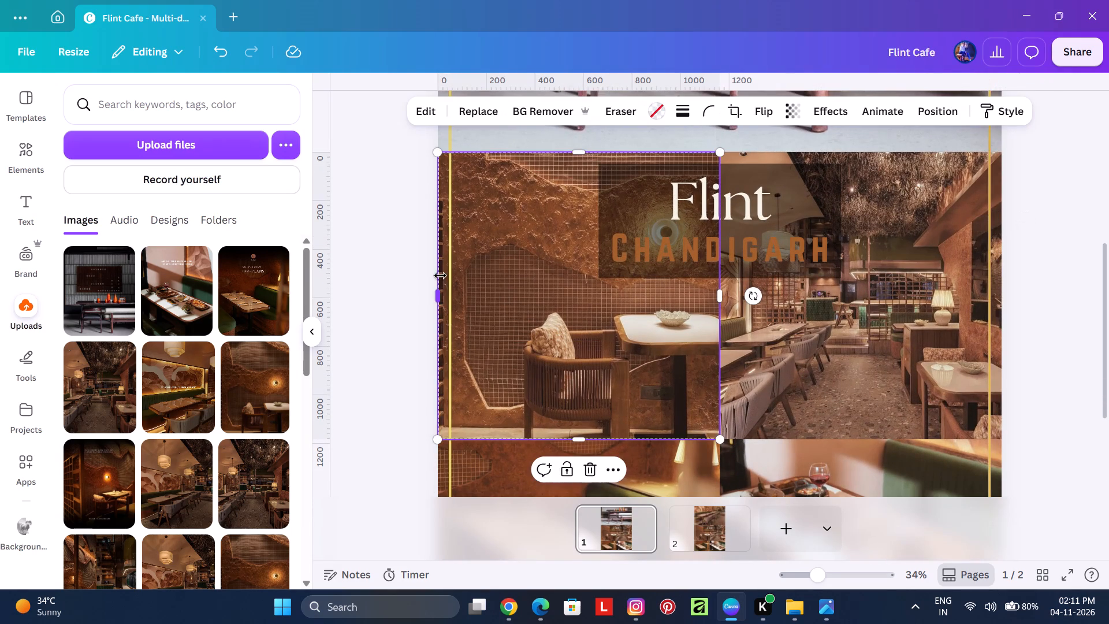
{"action": "left_click", "coordinate": [478, 118]}
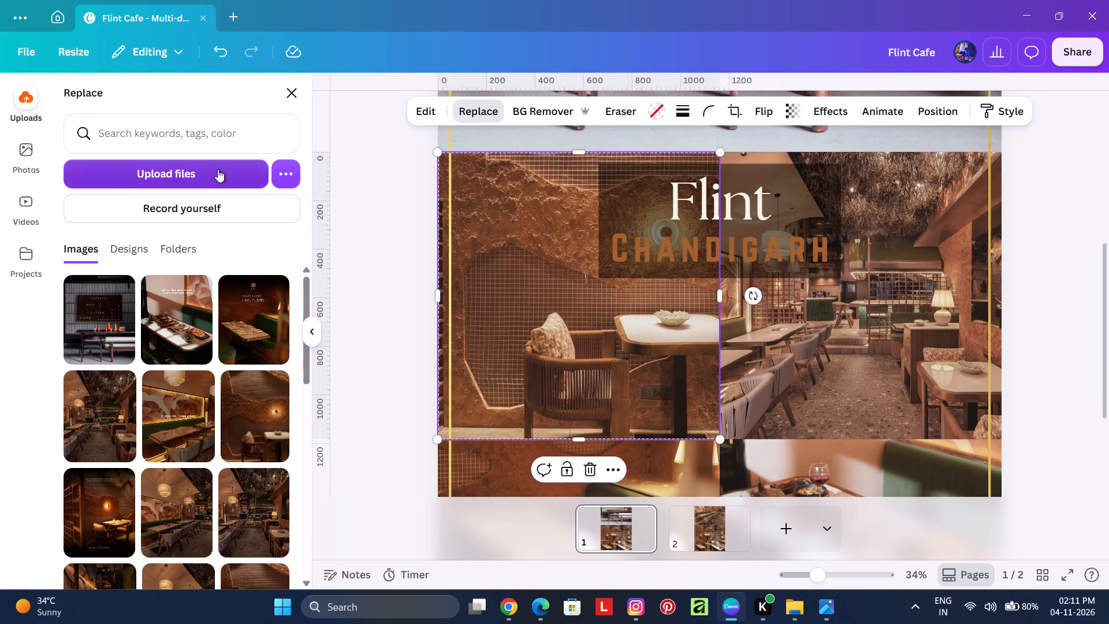
{"action": "left_click", "coordinate": [217, 169]}
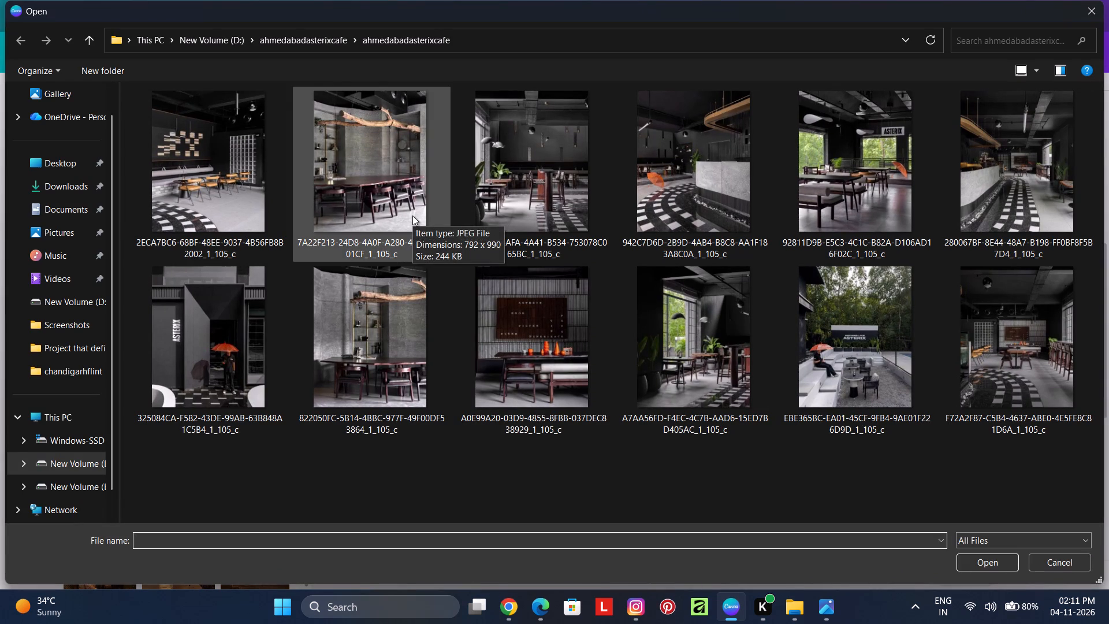
{"action": "left_click", "coordinate": [425, 197]}
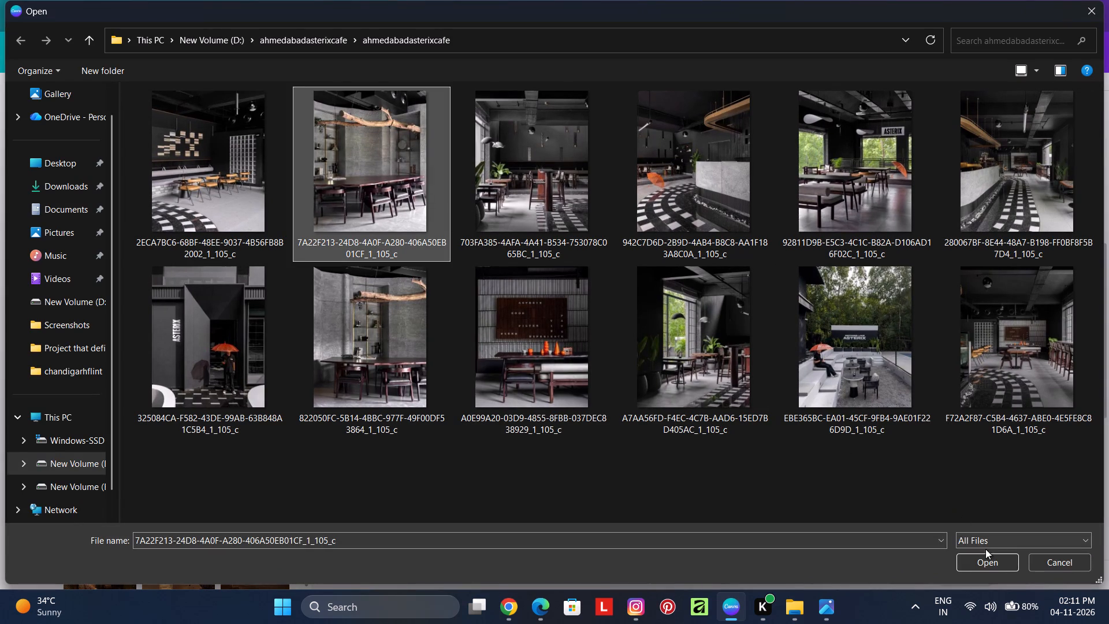
{"action": "left_click", "coordinate": [991, 556]}
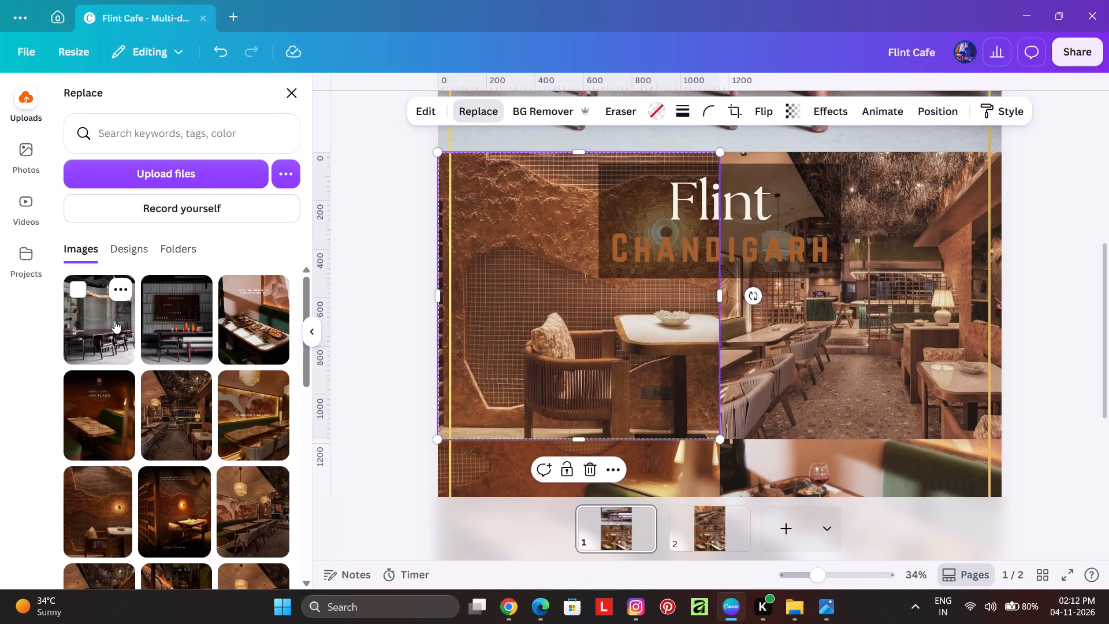
{"action": "left_click", "coordinate": [114, 321]}
{"action": "left_click", "coordinate": [410, 350]}
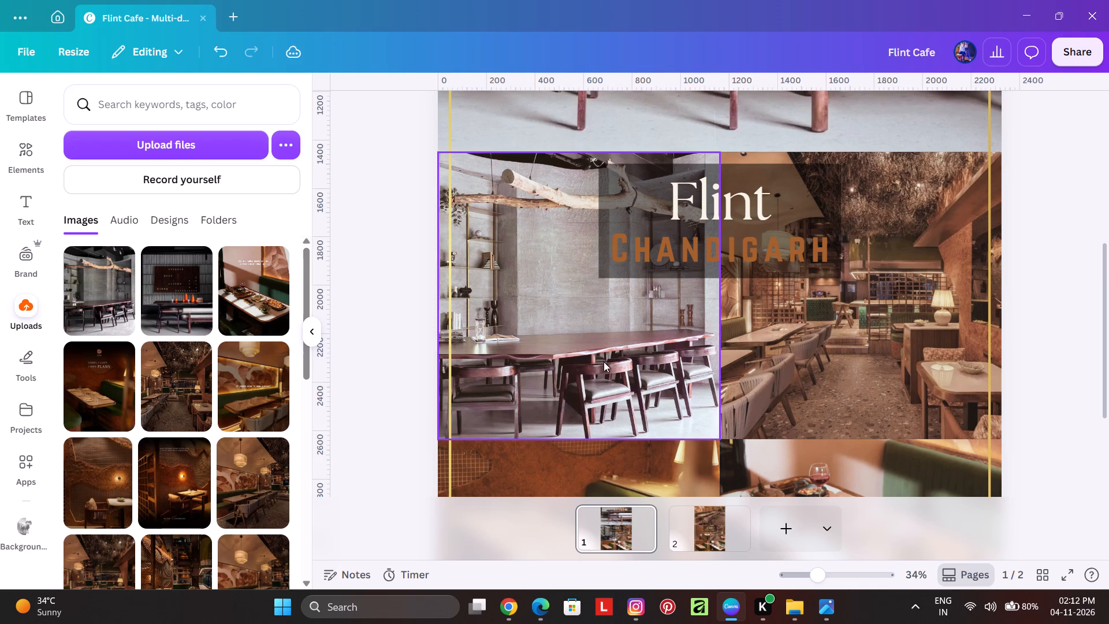
Reposition the middle-row left photo upward within its crop so its bottom edge meets the frame and the chair legs and floor show.
{"action": "double_click", "coordinate": [604, 362]}
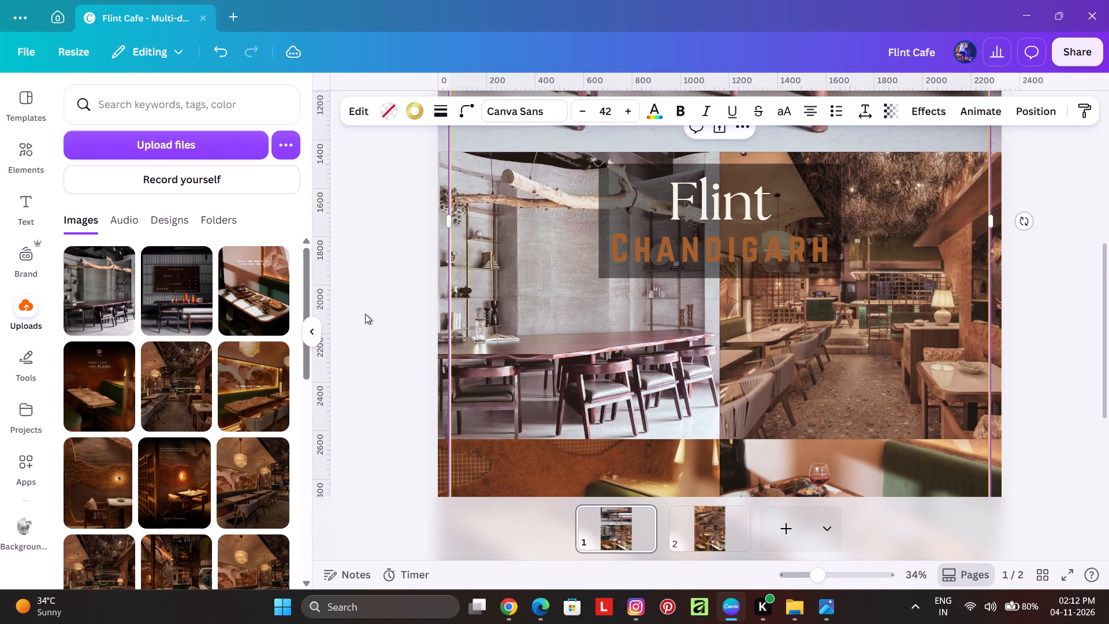
{"action": "left_click", "coordinate": [365, 314]}
{"action": "double_click", "coordinate": [445, 321]}
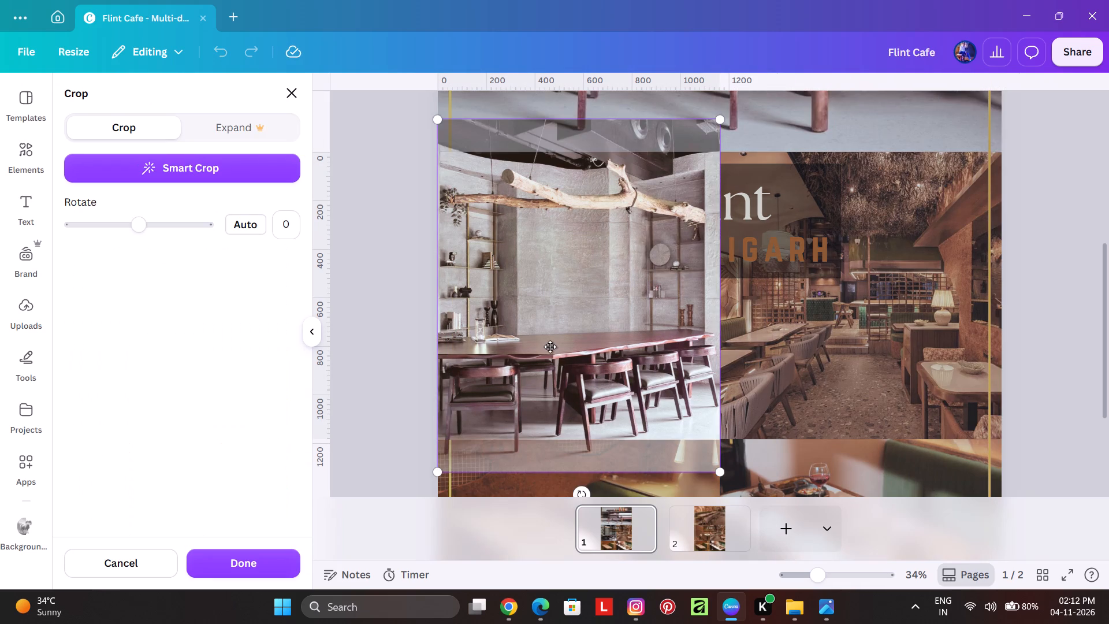
{"action": "scroll", "coordinate": [548, 321], "scroll_direction": "down", "scroll_amount": 3}
{"action": "scroll", "coordinate": [548, 321], "scroll_direction": "down", "scroll_amount": 4, "text": "ctrl"}
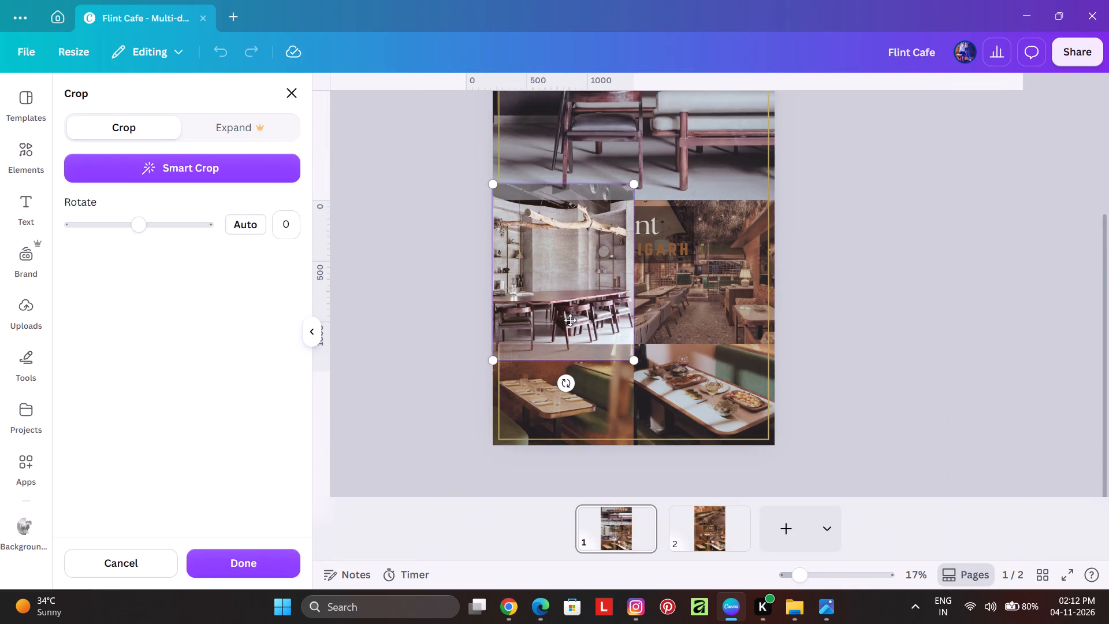
{"action": "left_click_drag", "start_coordinate": [577, 318], "coordinate": [586, 281]}
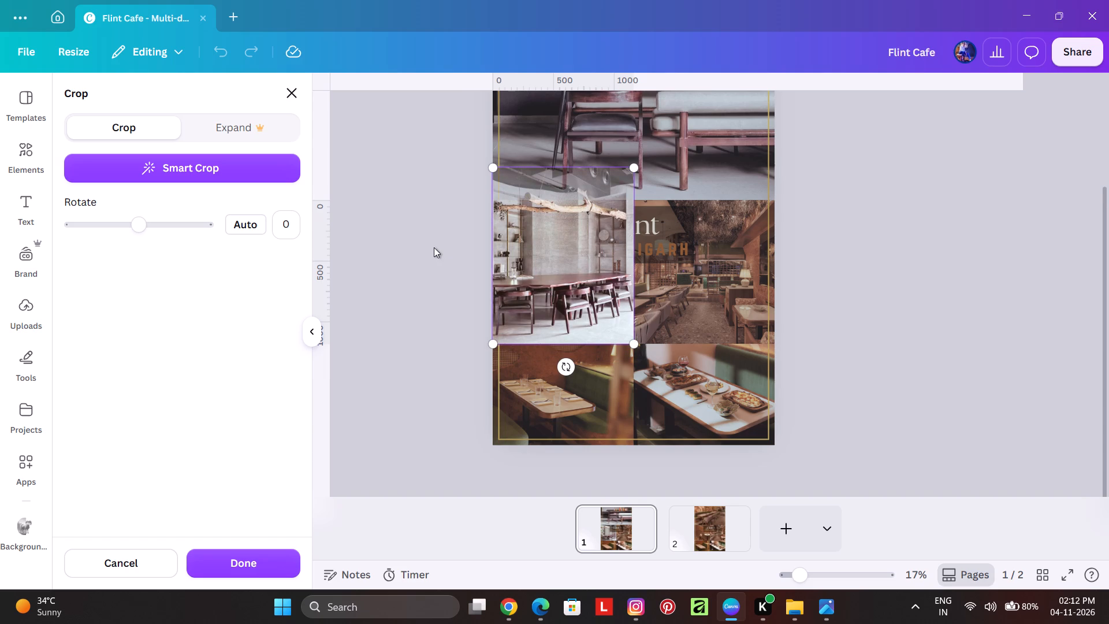
{"action": "left_click", "coordinate": [434, 247]}
{"action": "left_click", "coordinate": [932, 298]}
Upload A7AA56FD-F4EC-4C7B-AAD6-15ED7BD405AC_1_105_c and replace page 1's middle-row right photo with it.
{"action": "scroll", "coordinate": [980, 348], "scroll_direction": "up", "scroll_amount": 2, "text": "ctrl"}
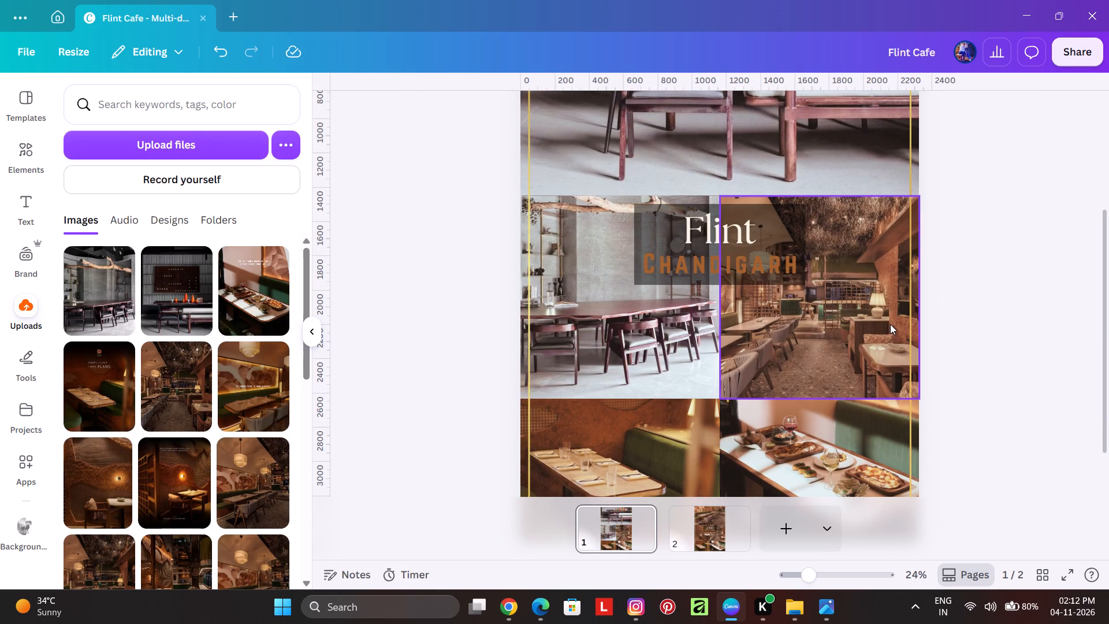
{"action": "left_click", "coordinate": [921, 298]}
{"action": "left_click", "coordinate": [918, 299]}
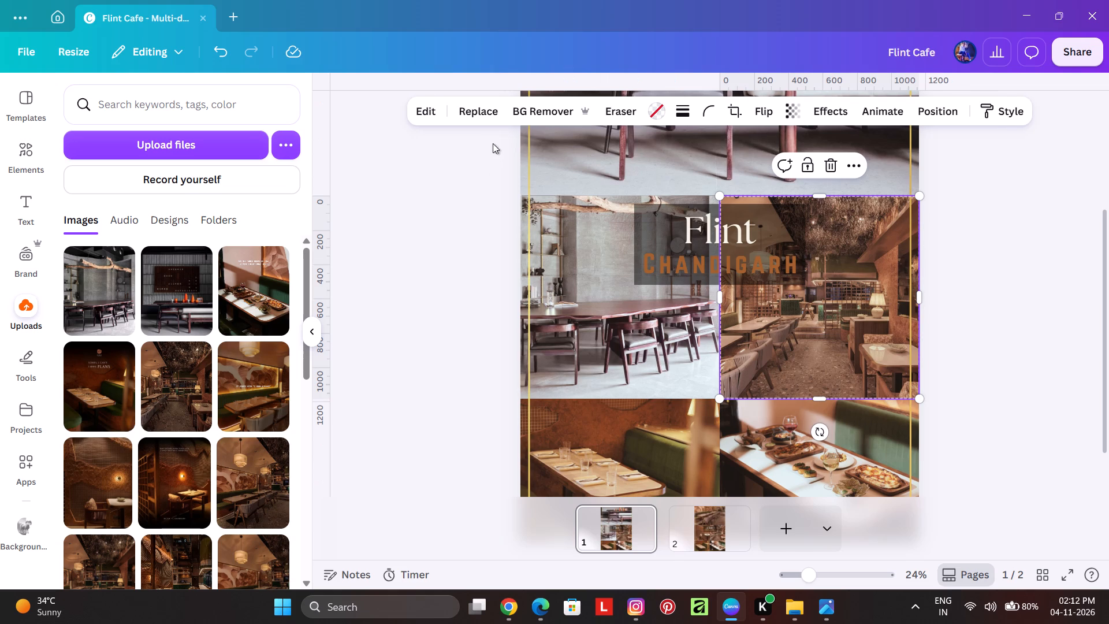
{"action": "left_click", "coordinate": [486, 114]}
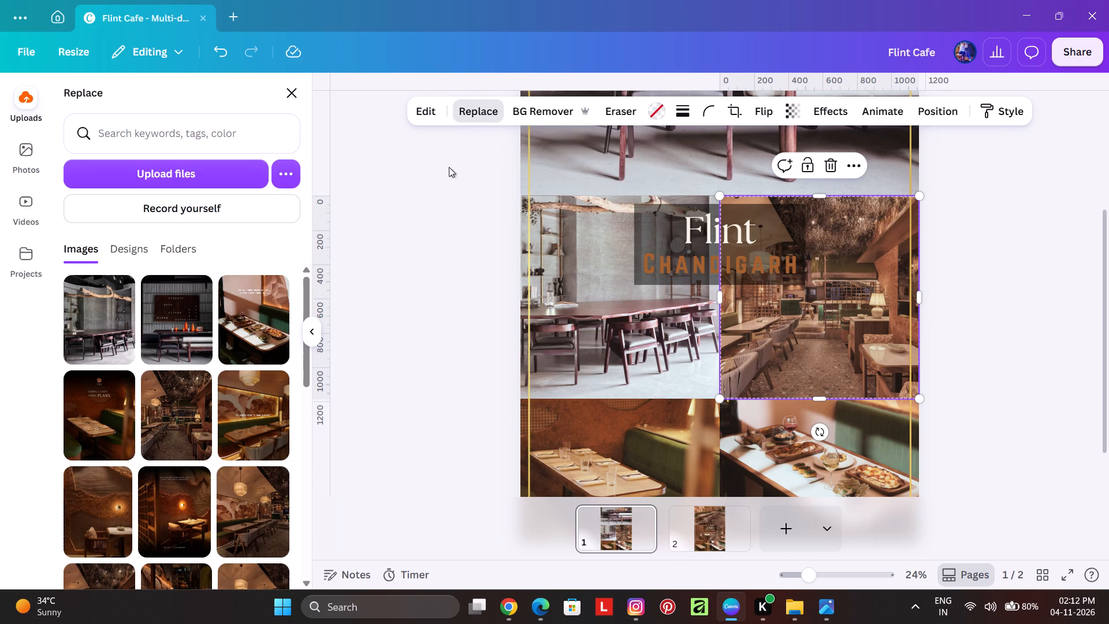
{"action": "left_click", "coordinate": [219, 172]}
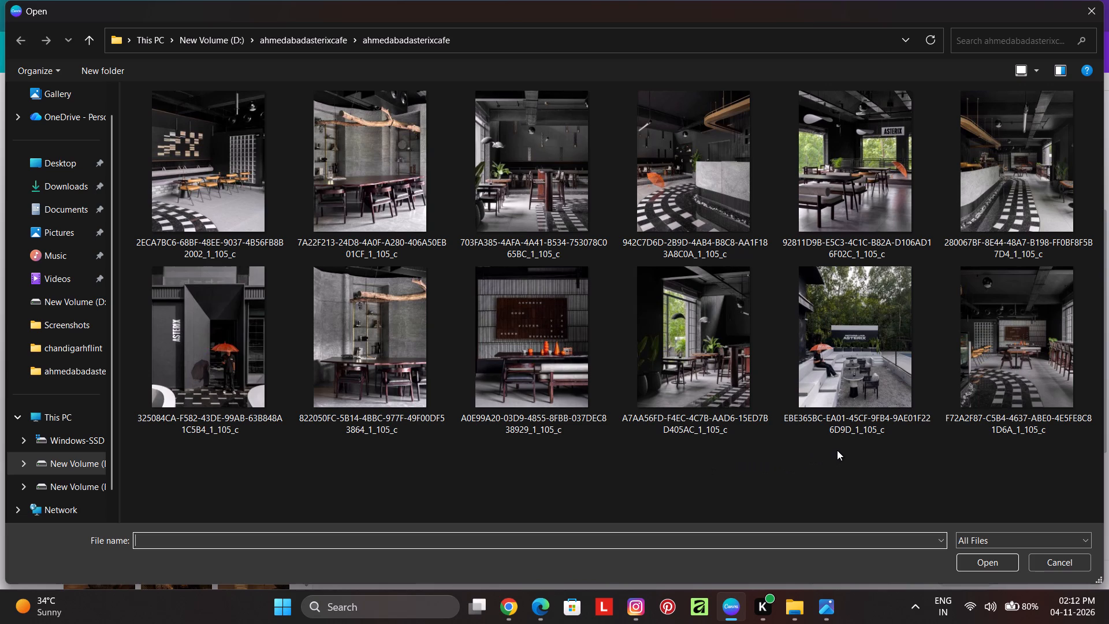
{"action": "left_click", "coordinate": [703, 352]}
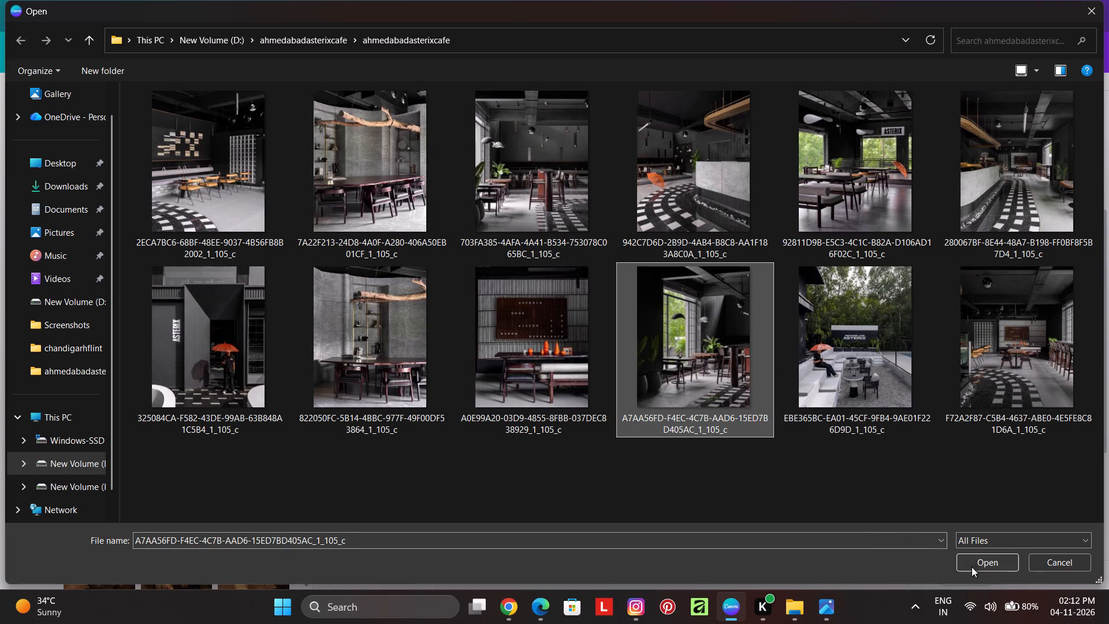
{"action": "left_click", "coordinate": [984, 566]}
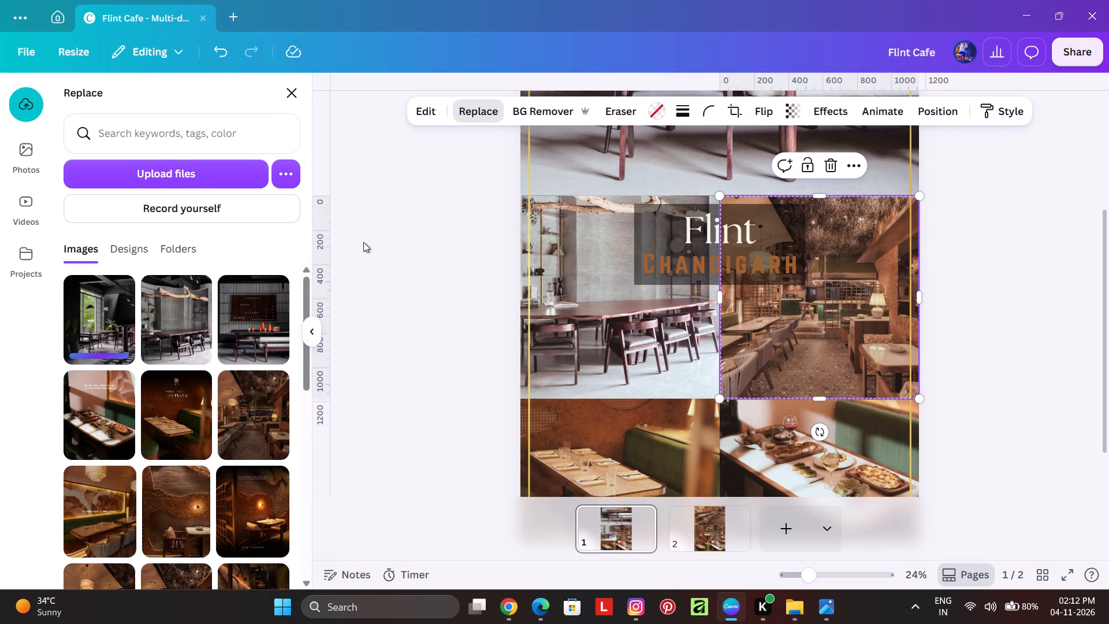
{"action": "left_click", "coordinate": [113, 328]}
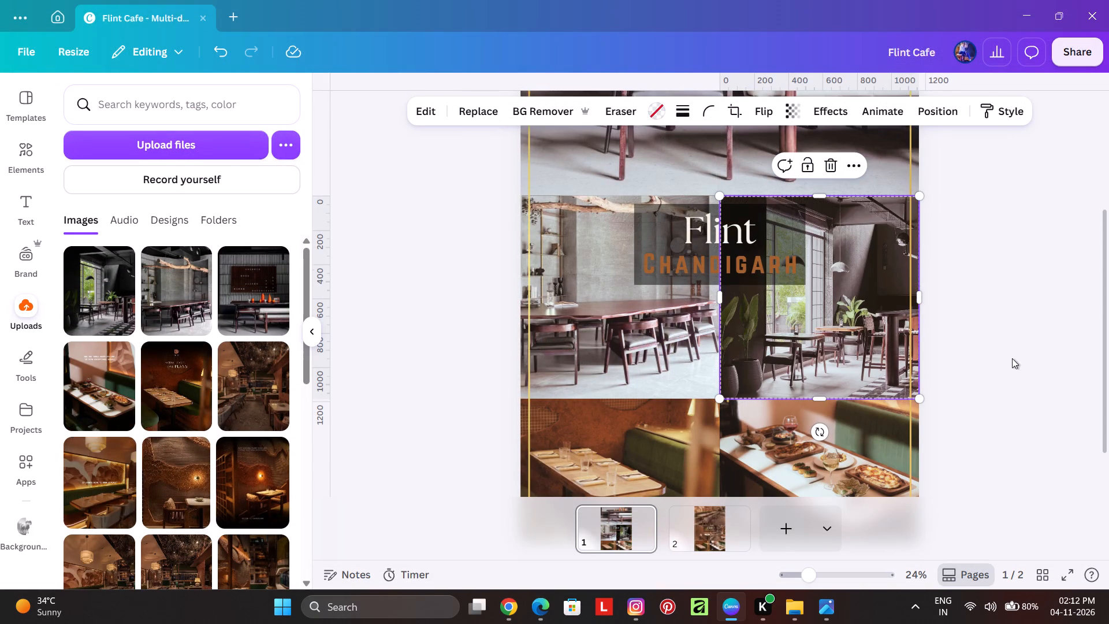
{"action": "left_click", "coordinate": [1014, 358]}
Reposition the middle-row right photo upward within its crop so its bottom edge meets the frame and the checkered floor shows.
{"action": "double_click", "coordinate": [853, 320]}
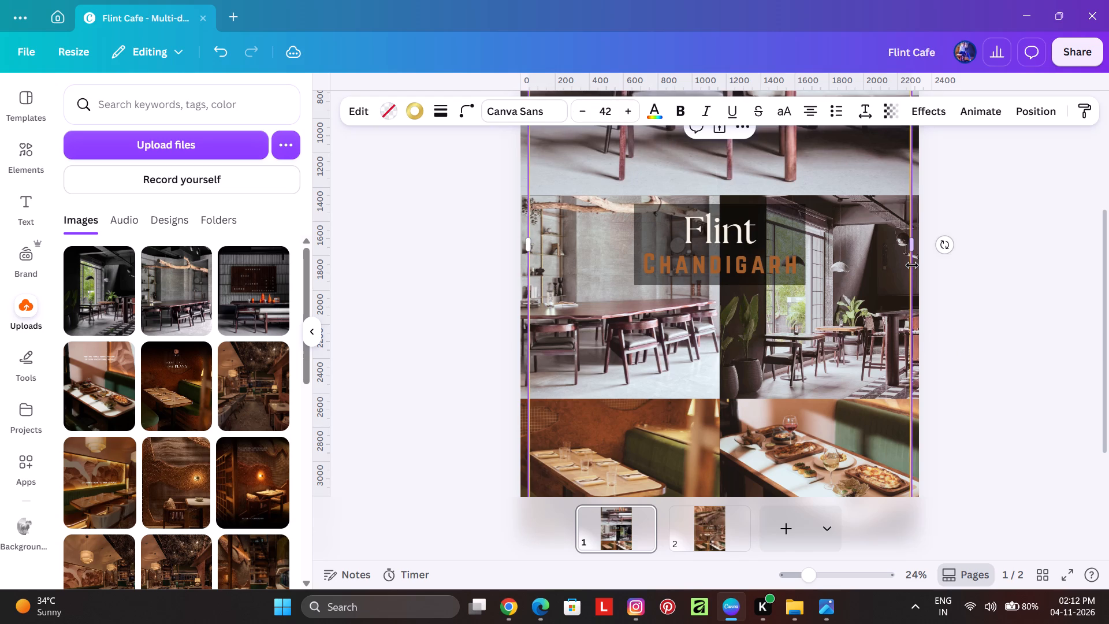
{"action": "double_click", "coordinate": [921, 268]}
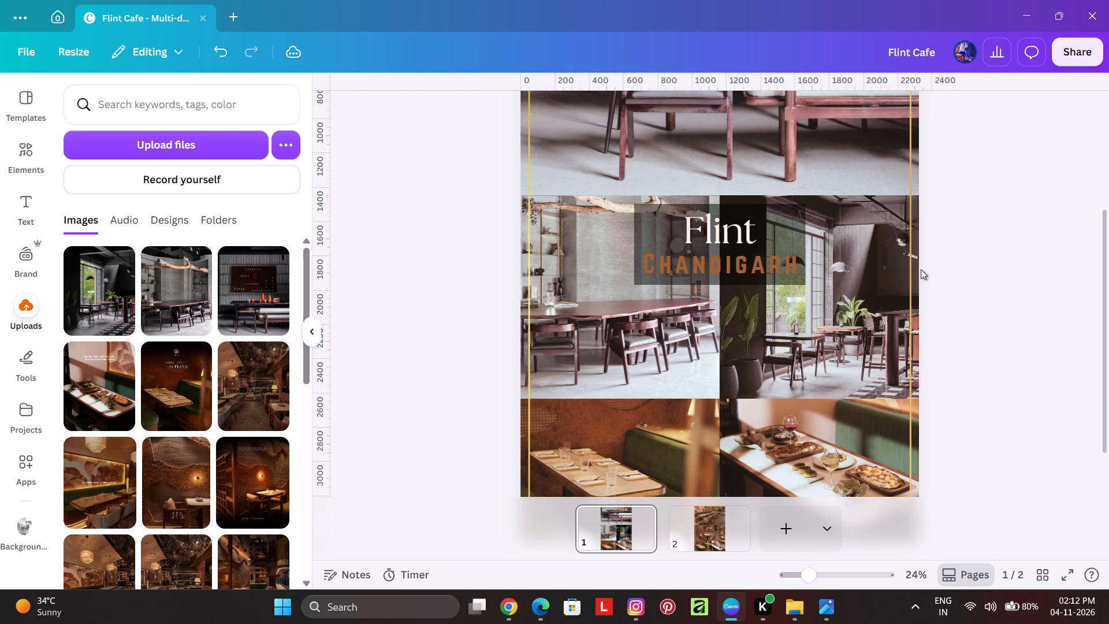
{"action": "double_click", "coordinate": [920, 273]}
{"action": "double_click", "coordinate": [916, 278]}
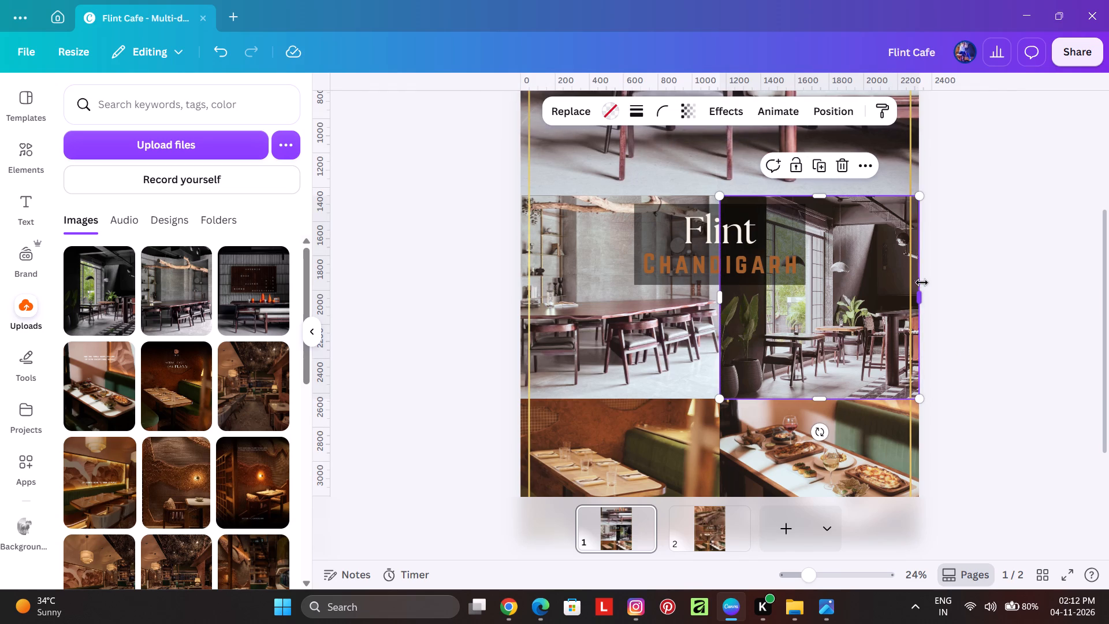
{"action": "scroll", "coordinate": [924, 284], "scroll_direction": "up", "scroll_amount": 4, "text": "ctrl"}
{"action": "double_click", "coordinate": [1080, 272]}
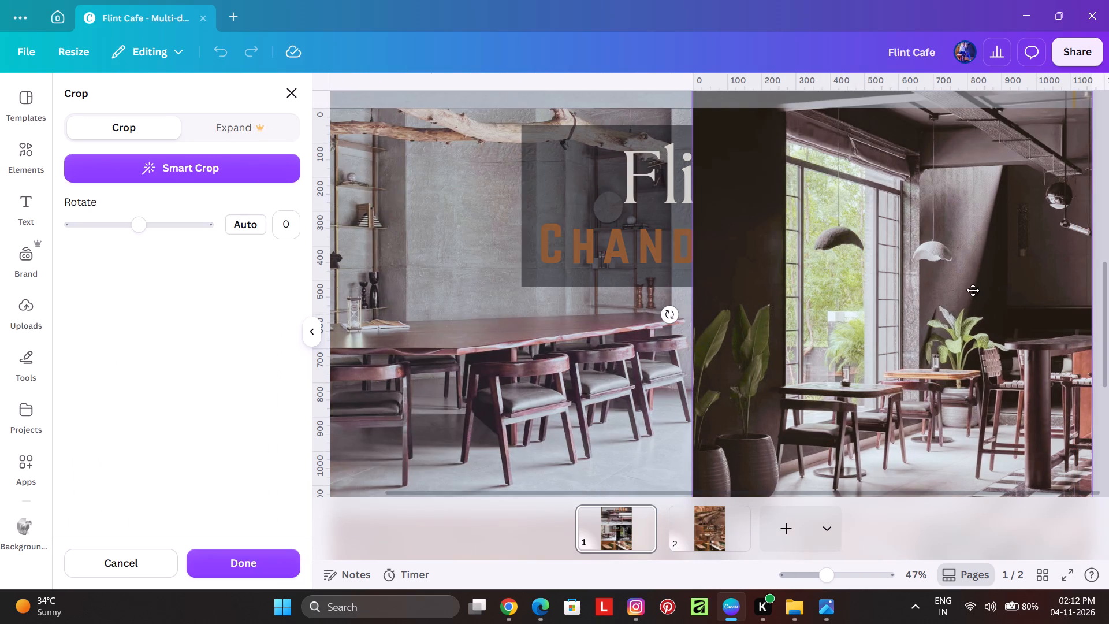
{"action": "scroll", "coordinate": [836, 294], "scroll_direction": "down", "scroll_amount": 3, "text": "ctrl"}
{"action": "scroll", "coordinate": [866, 347], "scroll_direction": "up", "scroll_amount": 3}
{"action": "scroll", "coordinate": [869, 341], "scroll_direction": "down", "scroll_amount": 3}
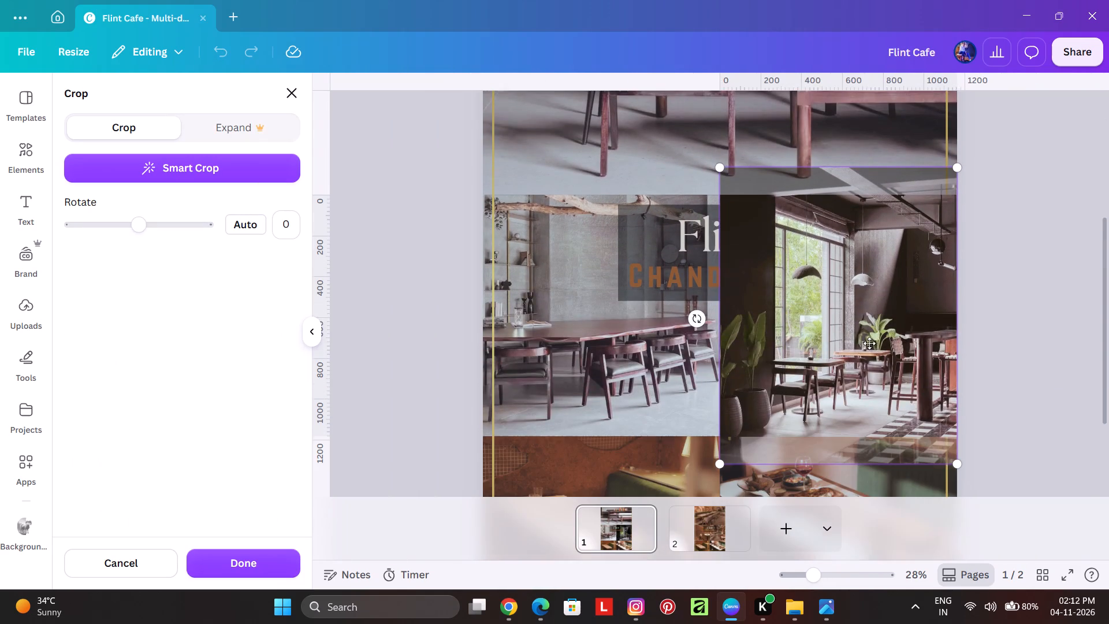
{"action": "left_click_drag", "start_coordinate": [866, 351], "coordinate": [870, 262]}
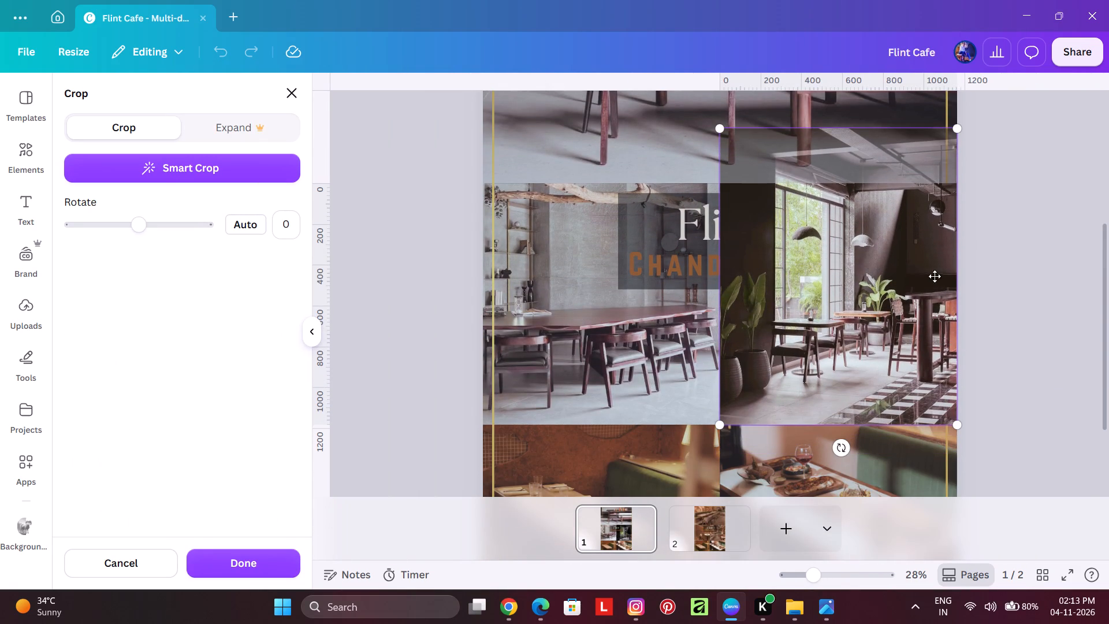
{"action": "double_click", "coordinate": [983, 287]}
Replace page 1's bottom-row left photo with 92811D9B-E5C3-4C1C-B82A-D106AD16F02C_1_105_c from the ahmedabadasterixcafe folder.
{"action": "scroll", "coordinate": [998, 328], "scroll_direction": "down", "scroll_amount": 2, "text": "ctrl"}
{"action": "scroll", "coordinate": [653, 320], "scroll_direction": "down", "scroll_amount": 2}
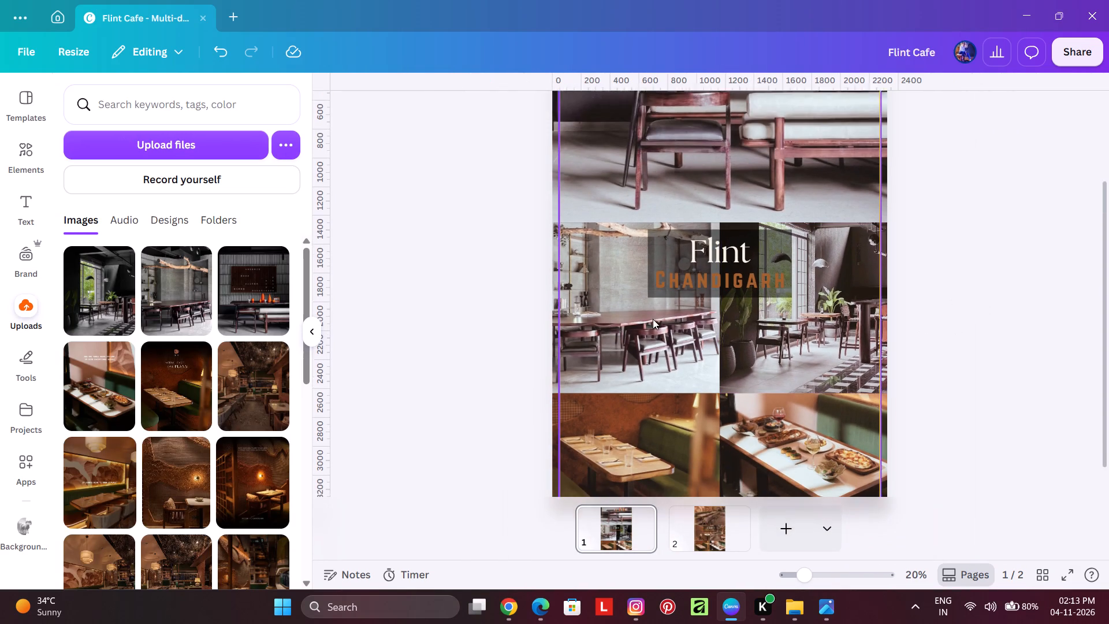
{"action": "scroll", "coordinate": [653, 319], "scroll_direction": "down", "scroll_amount": 1}
{"action": "scroll", "coordinate": [635, 377], "scroll_direction": "down", "scroll_amount": 1}
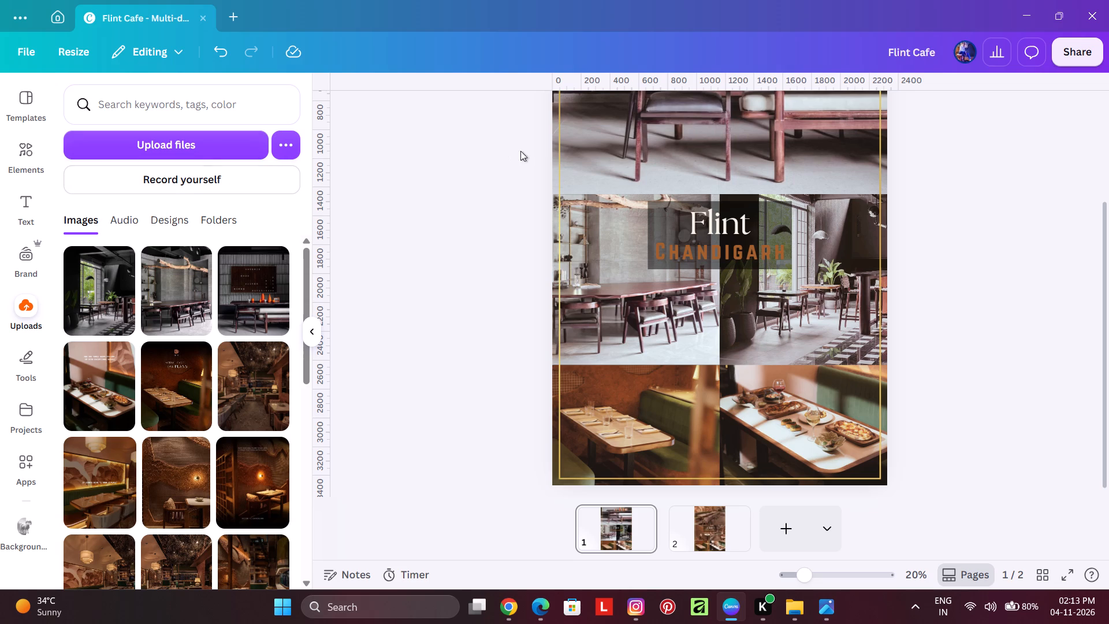
{"action": "left_click", "coordinate": [559, 419]}
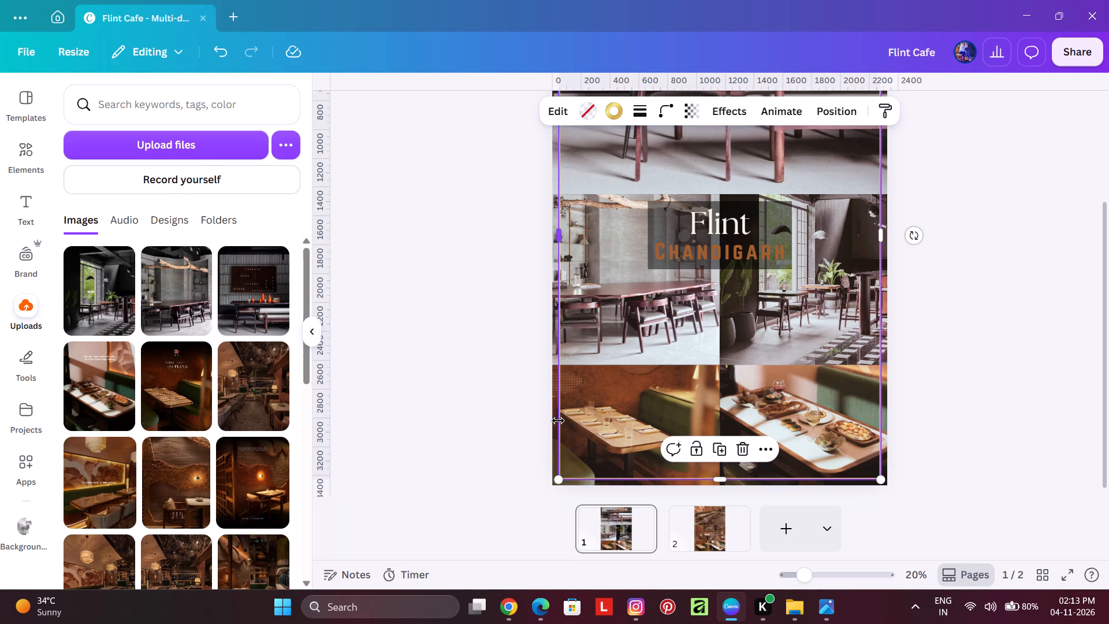
{"action": "scroll", "coordinate": [548, 427], "scroll_direction": "up", "scroll_amount": 3, "text": "ctrl"}
{"action": "left_click", "coordinate": [440, 396]}
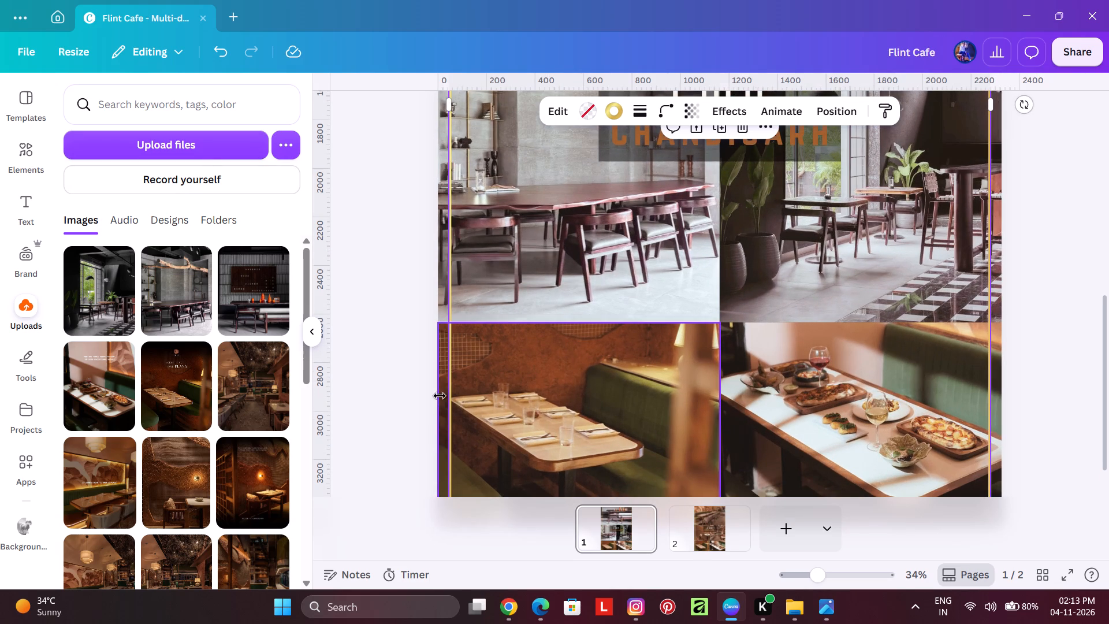
{"action": "scroll", "coordinate": [411, 389], "scroll_direction": "down", "scroll_amount": 2, "text": "ctrl"}
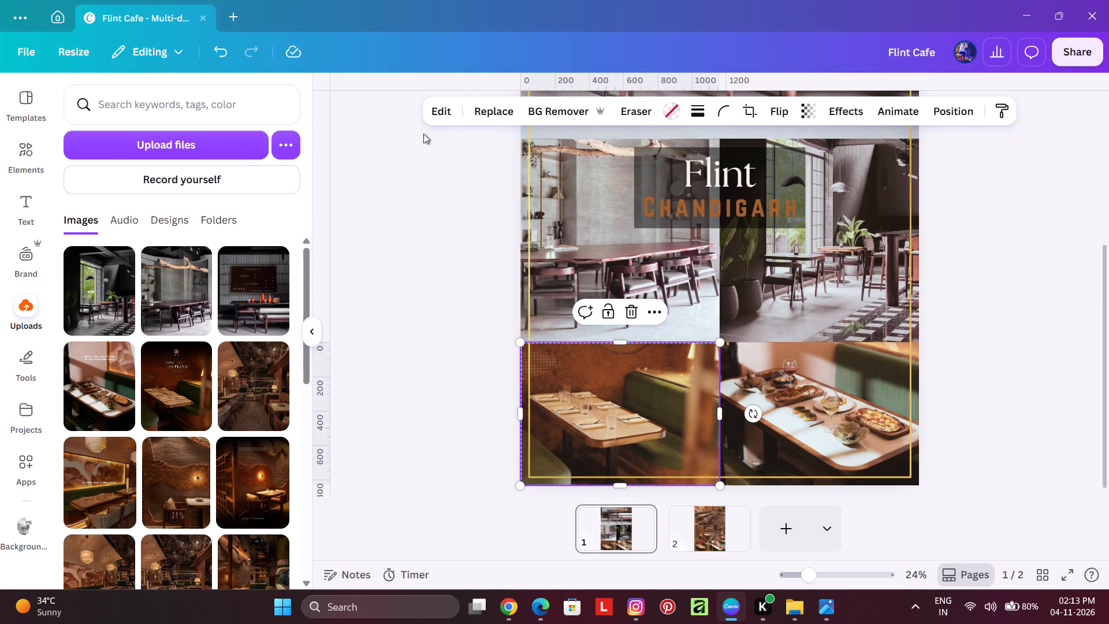
{"action": "left_click", "coordinate": [503, 117]}
{"action": "left_click", "coordinate": [206, 162]}
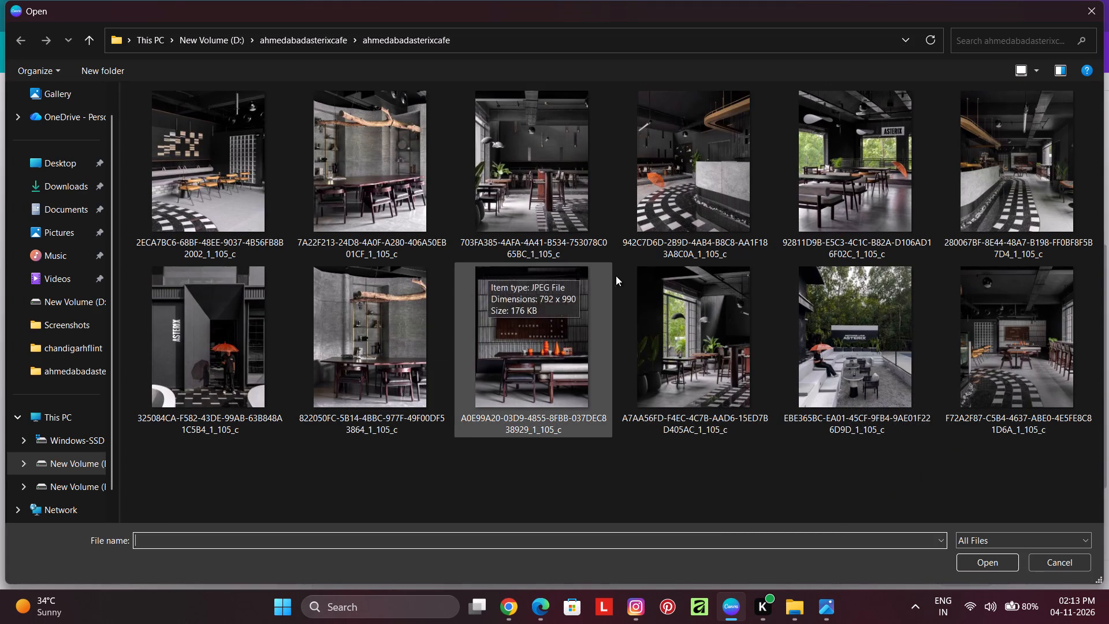
{"action": "left_click", "coordinate": [858, 201]}
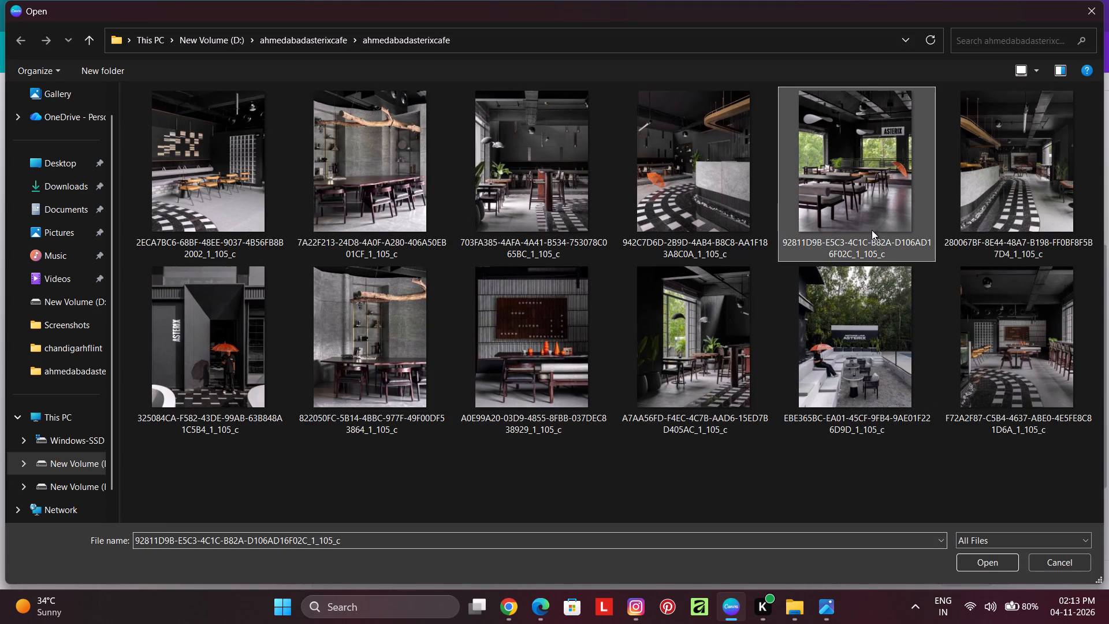
Upload the photo 92811D9B-E5C3-4C1C-B82A-D106AD16F02C_1_105_c from the ahmedabadasterixcafe folder for page 1's bottom-row left frame.
{"action": "left_click", "coordinate": [989, 562]}
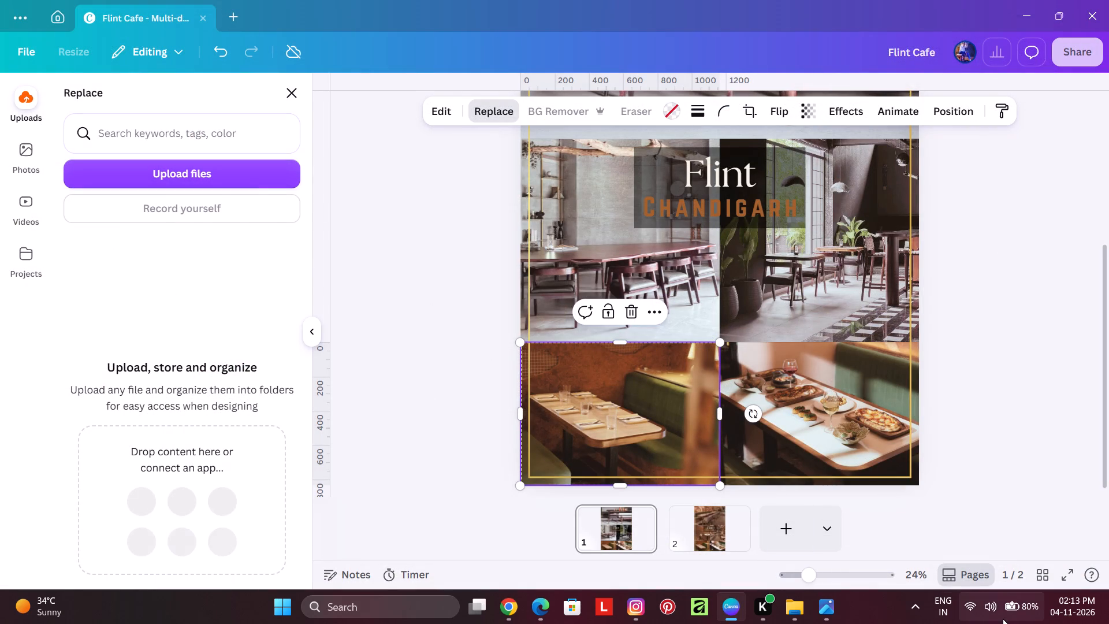
{"action": "left_click", "coordinate": [236, 177]}
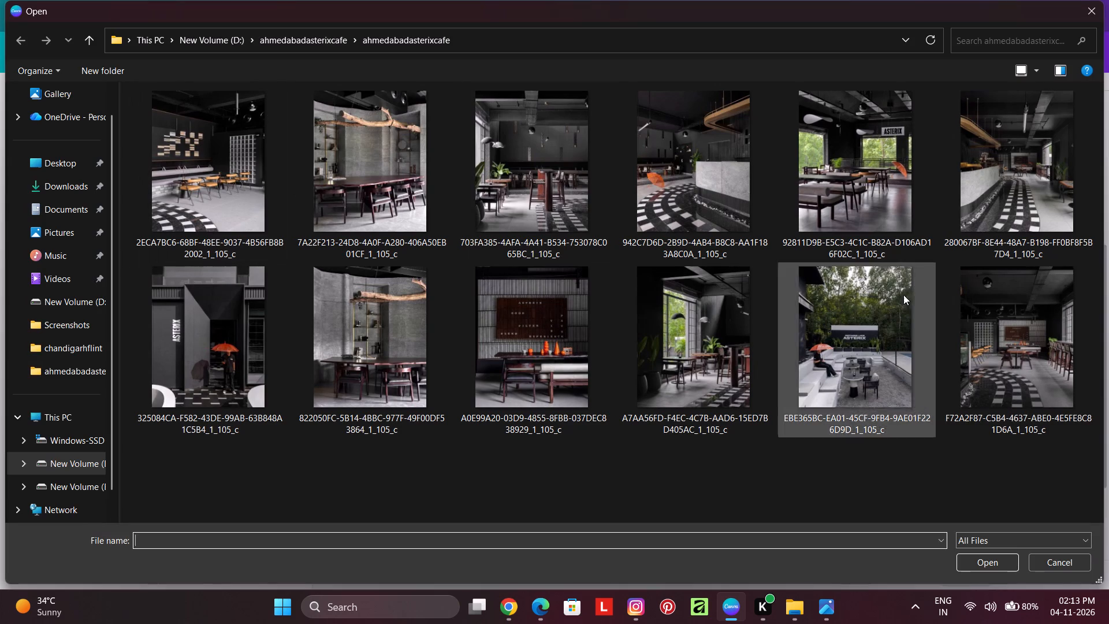
{"action": "left_click", "coordinate": [1074, 558]}
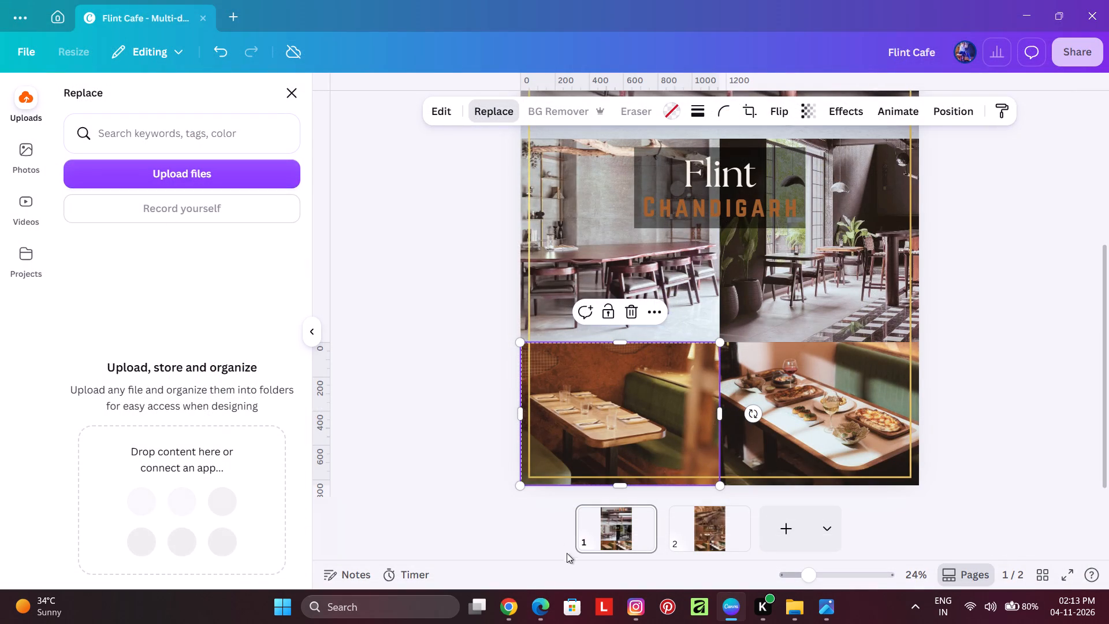
Switch to the ChatGPT conversation in Chrome to consult the numbered contact sheet of the Asterix cafe photos.
{"action": "left_click", "coordinate": [511, 601]}
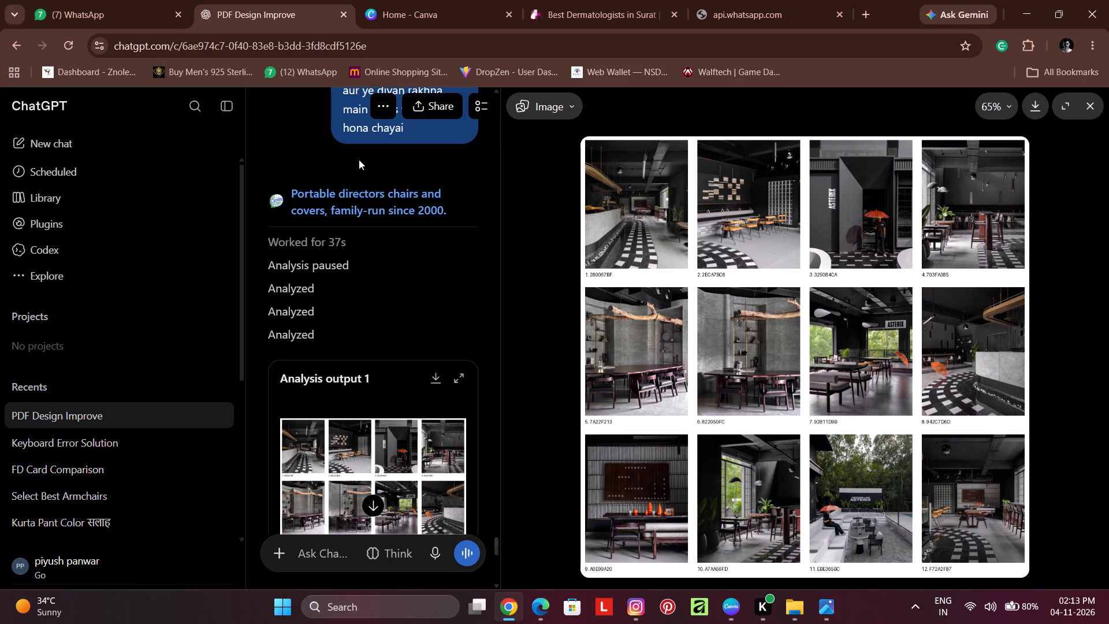
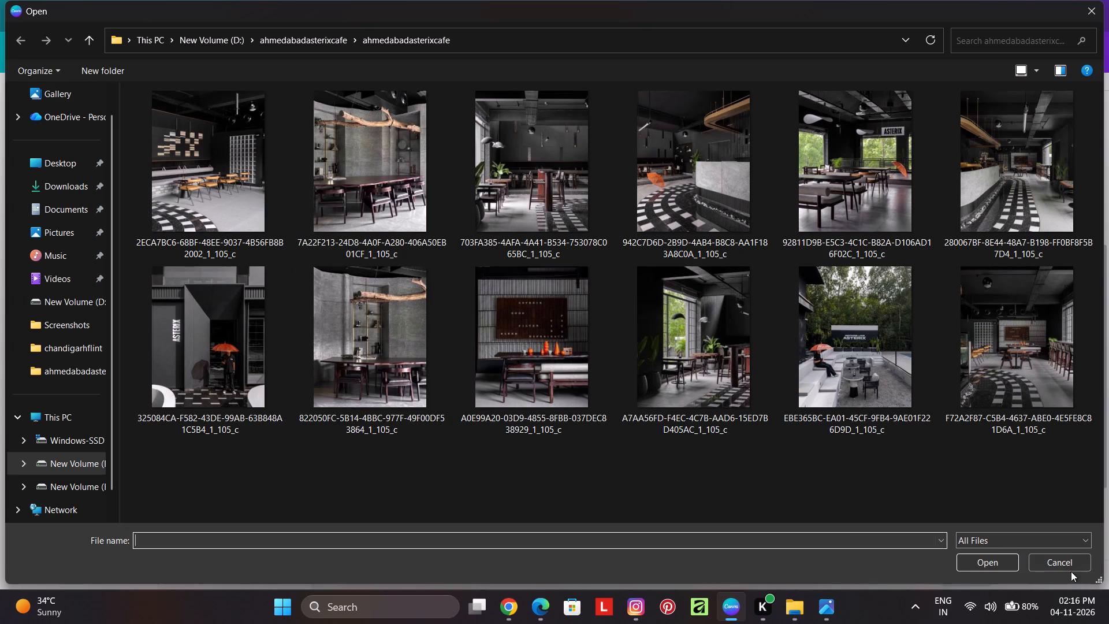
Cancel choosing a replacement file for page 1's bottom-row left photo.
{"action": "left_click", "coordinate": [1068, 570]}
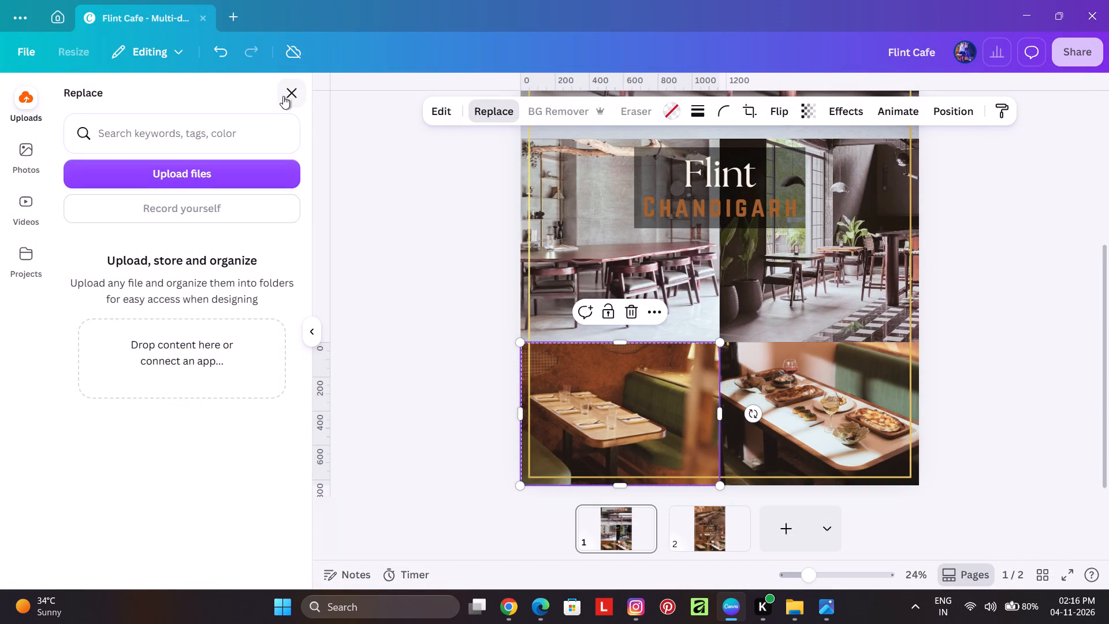
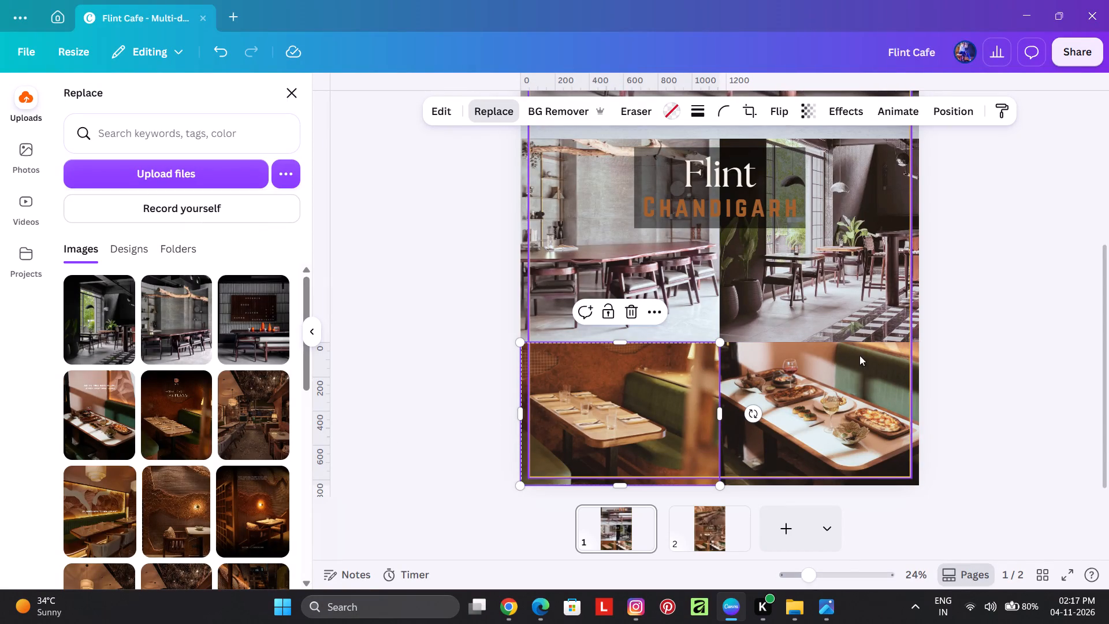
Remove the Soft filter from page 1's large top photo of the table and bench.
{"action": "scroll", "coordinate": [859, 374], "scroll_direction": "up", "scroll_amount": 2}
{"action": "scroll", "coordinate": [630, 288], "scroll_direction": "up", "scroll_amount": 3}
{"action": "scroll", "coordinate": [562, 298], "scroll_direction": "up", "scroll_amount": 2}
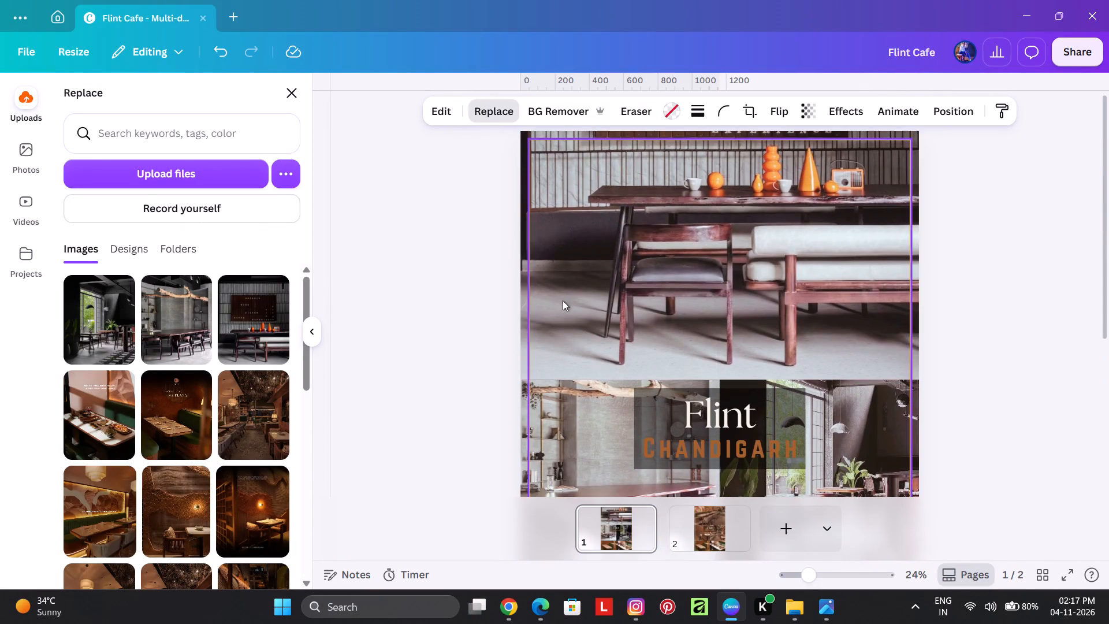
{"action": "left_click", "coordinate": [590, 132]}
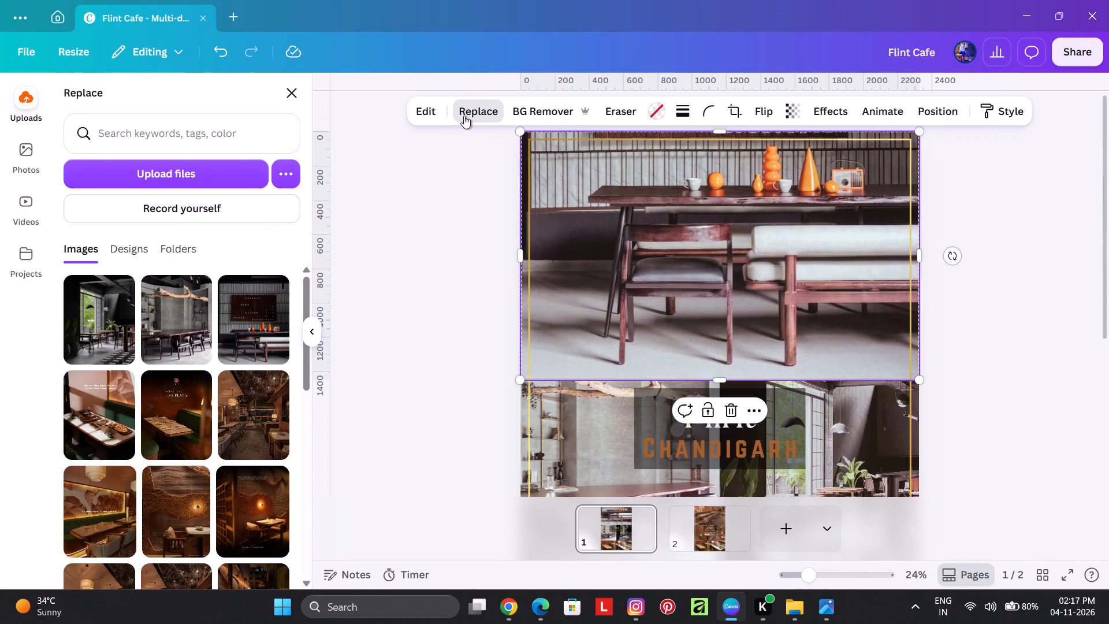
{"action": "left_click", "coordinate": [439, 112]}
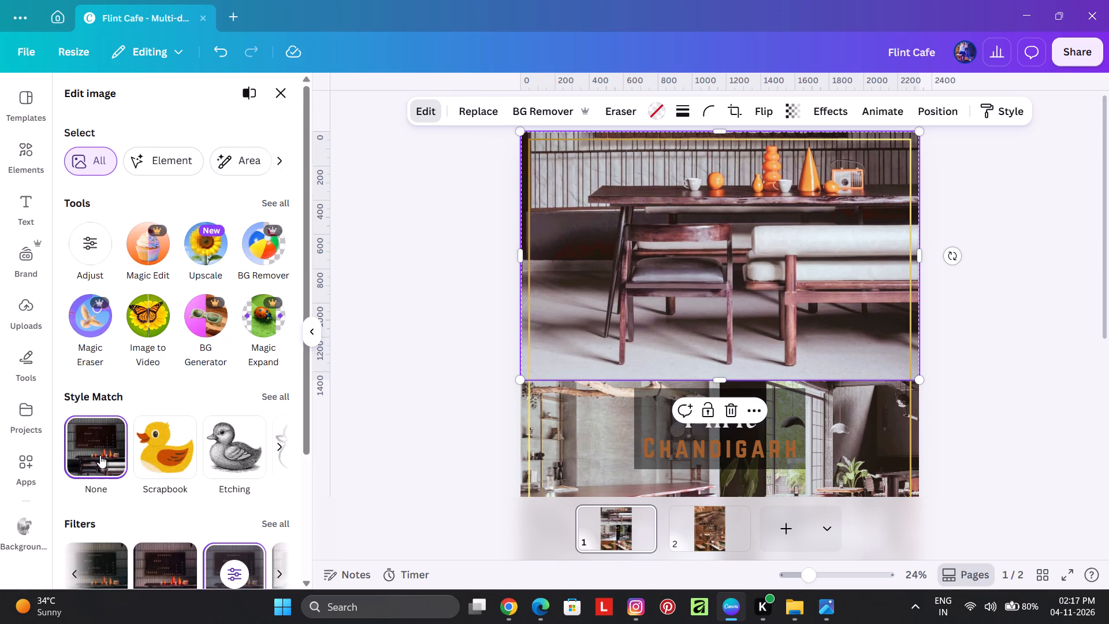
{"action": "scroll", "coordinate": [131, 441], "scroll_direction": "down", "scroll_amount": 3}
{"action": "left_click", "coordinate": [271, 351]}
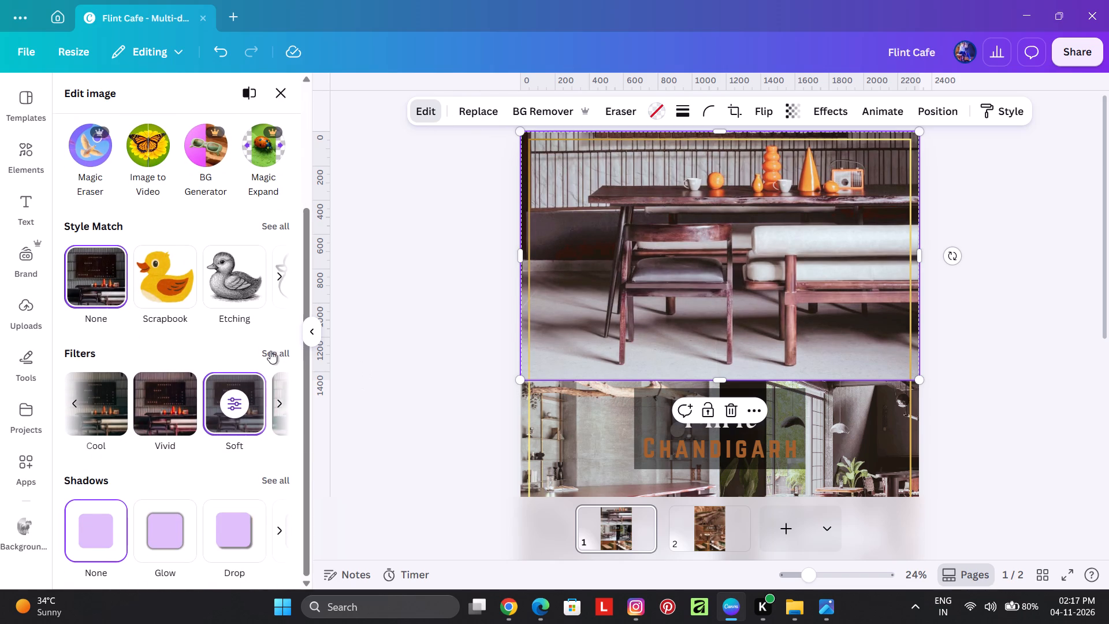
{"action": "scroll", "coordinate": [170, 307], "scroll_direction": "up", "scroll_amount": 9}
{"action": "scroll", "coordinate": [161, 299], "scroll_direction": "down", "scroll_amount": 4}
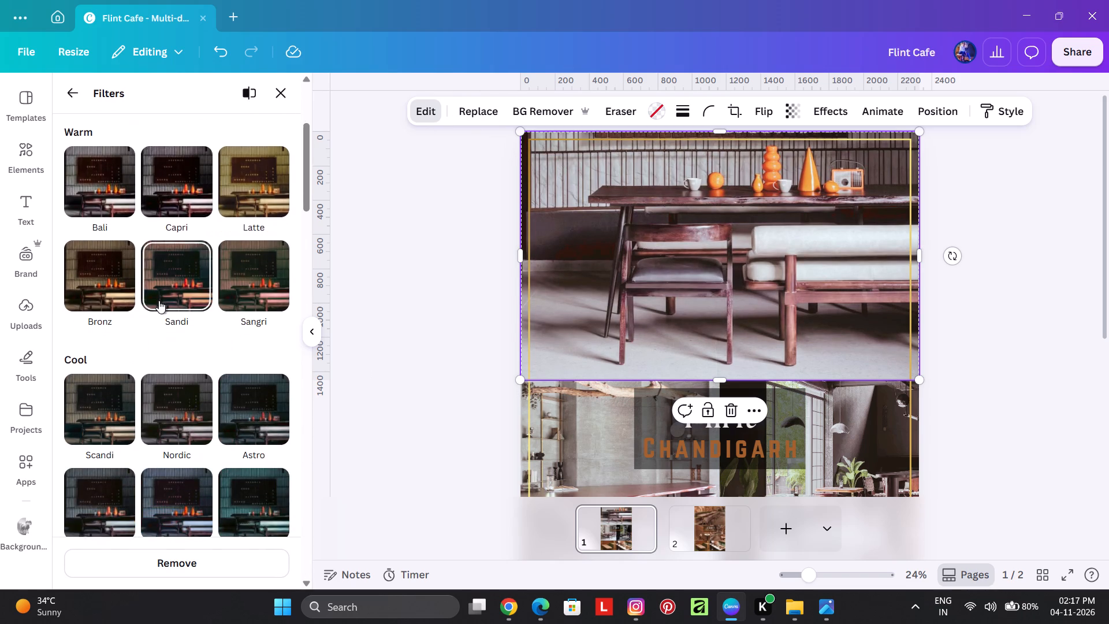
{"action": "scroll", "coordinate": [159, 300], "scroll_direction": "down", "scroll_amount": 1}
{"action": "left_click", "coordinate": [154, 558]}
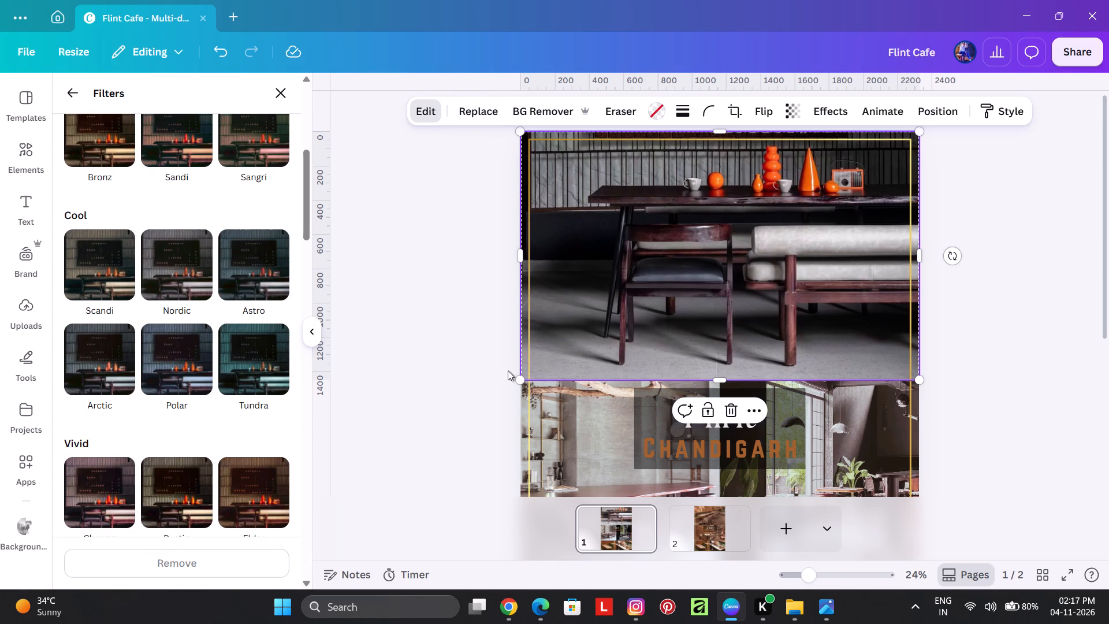
Apply the Fresco filter to page 1's middle-row right photo.
{"action": "scroll", "coordinate": [905, 403], "scroll_direction": "down", "scroll_amount": 2}
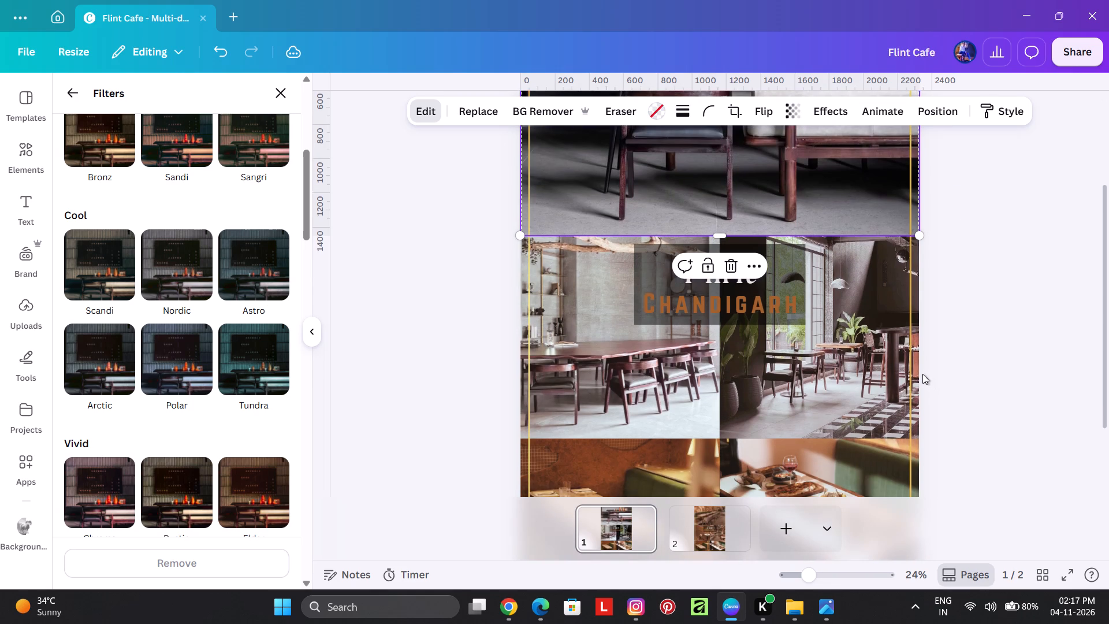
{"action": "left_click", "coordinate": [918, 377]}
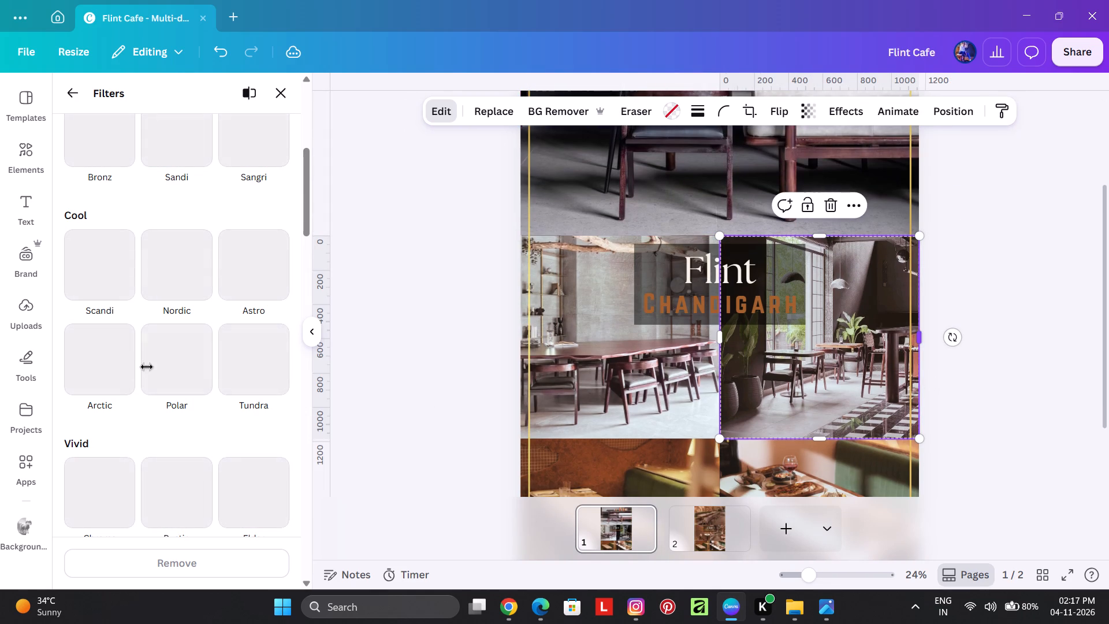
{"action": "scroll", "coordinate": [147, 286], "scroll_direction": "up", "scroll_amount": 13}
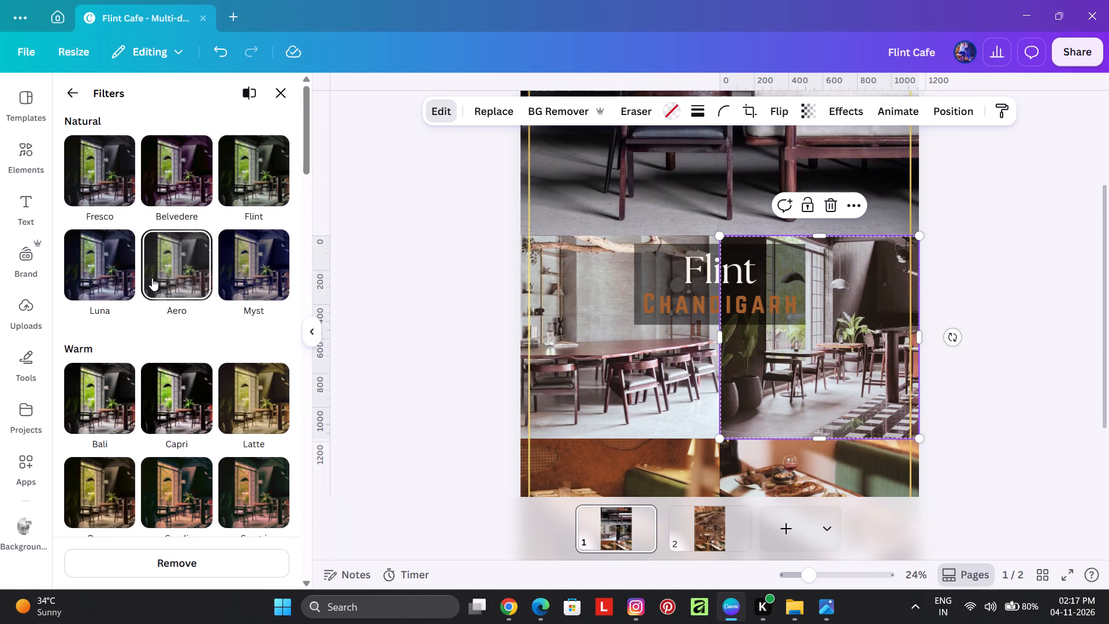
{"action": "left_click", "coordinate": [99, 177]}
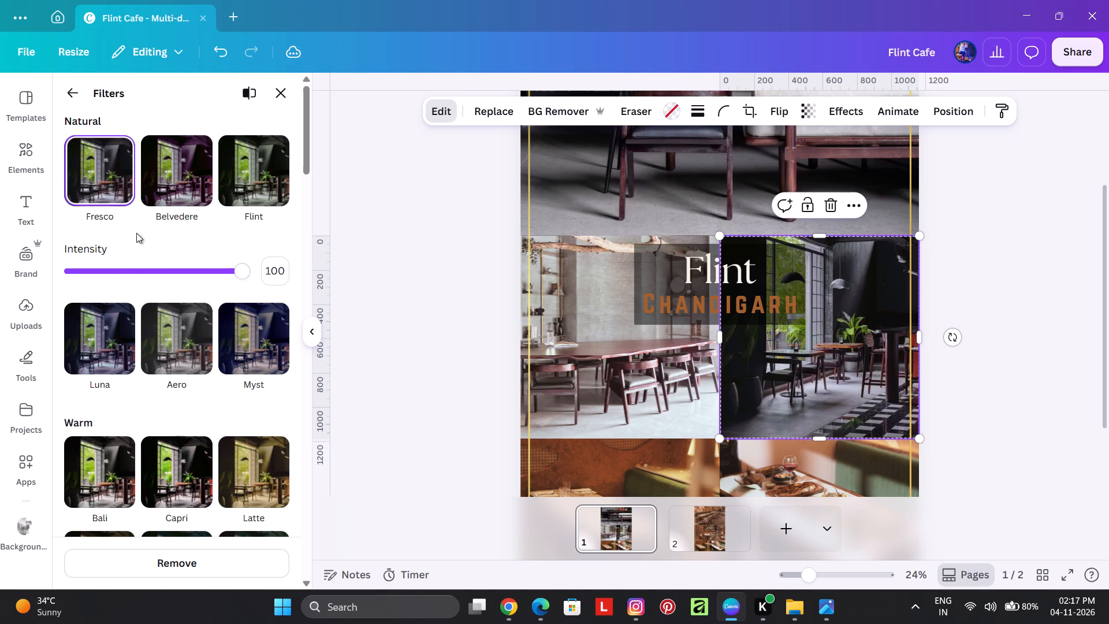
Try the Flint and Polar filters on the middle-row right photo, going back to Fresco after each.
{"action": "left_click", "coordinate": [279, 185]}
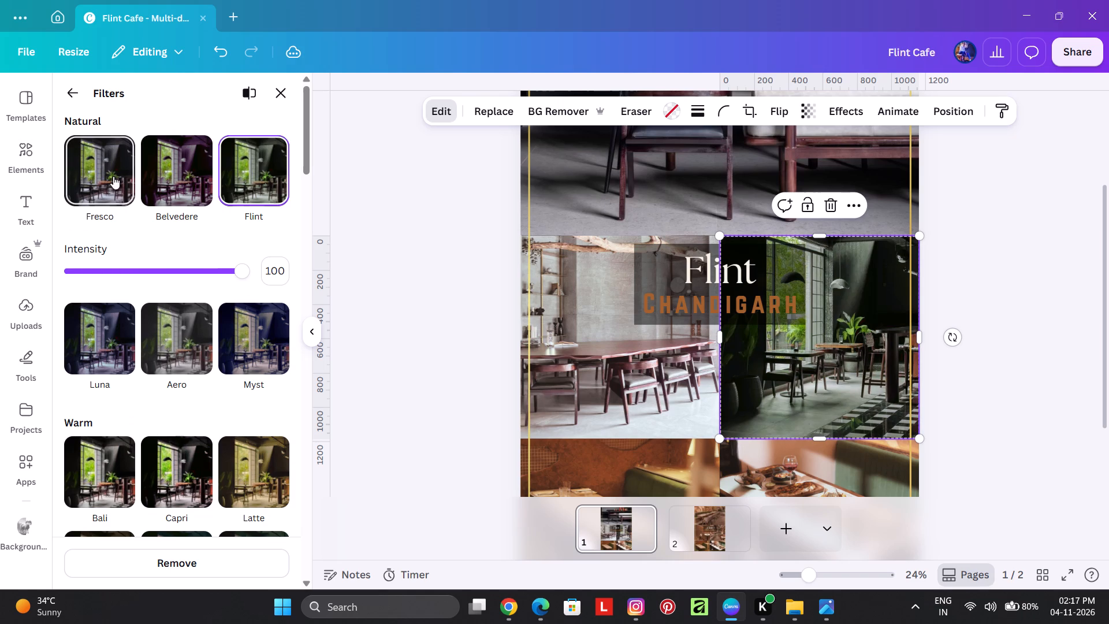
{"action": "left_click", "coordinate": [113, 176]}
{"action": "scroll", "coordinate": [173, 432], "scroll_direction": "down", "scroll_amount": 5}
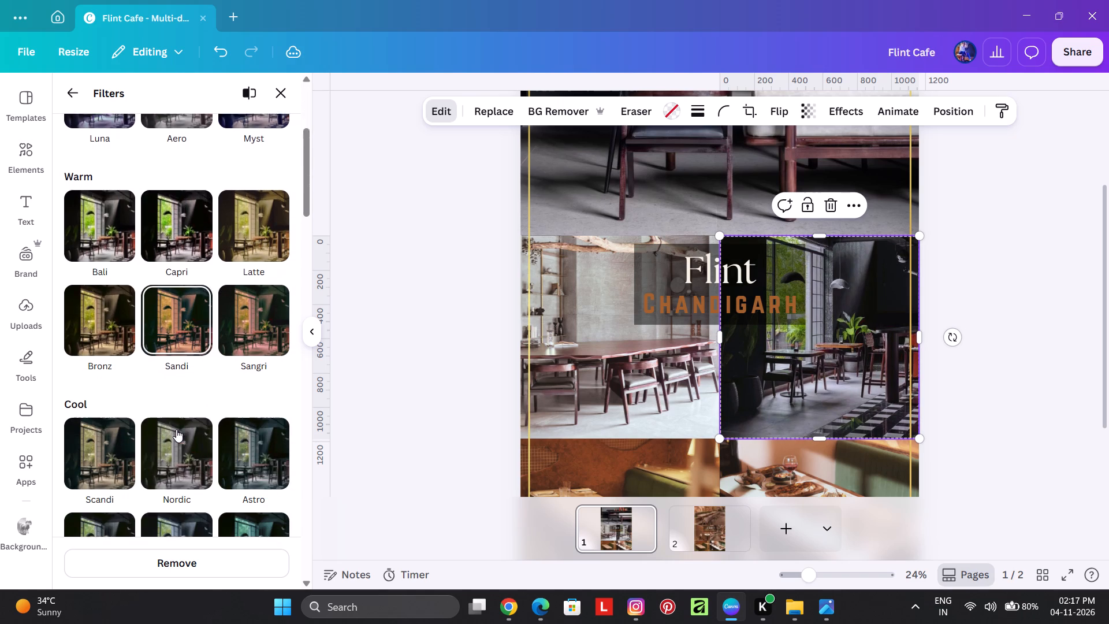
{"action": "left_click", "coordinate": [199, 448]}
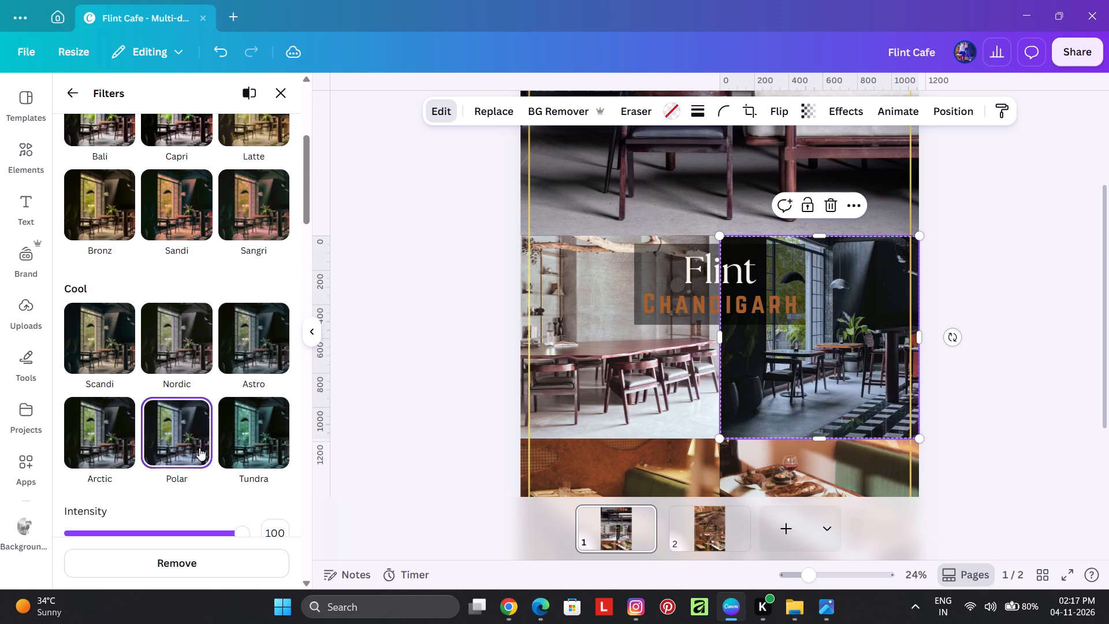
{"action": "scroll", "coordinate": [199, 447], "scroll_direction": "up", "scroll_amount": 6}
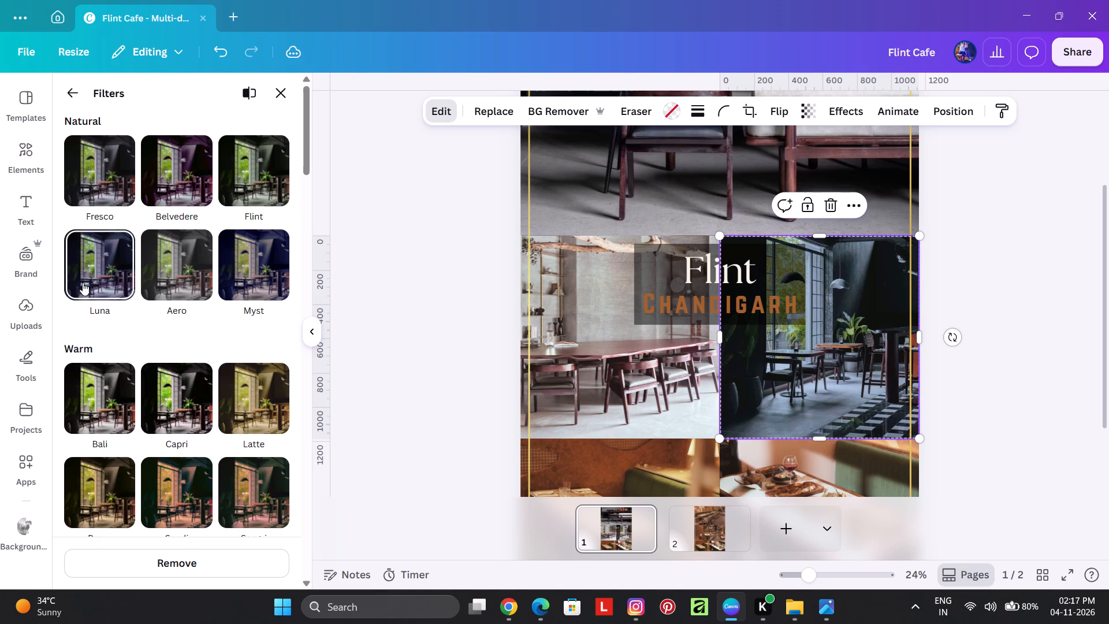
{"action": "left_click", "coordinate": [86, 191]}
Look through the remaining filter categories, including Color Pop and Duotone, for the middle-row right photo.
{"action": "scroll", "coordinate": [169, 401], "scroll_direction": "down", "scroll_amount": 3}
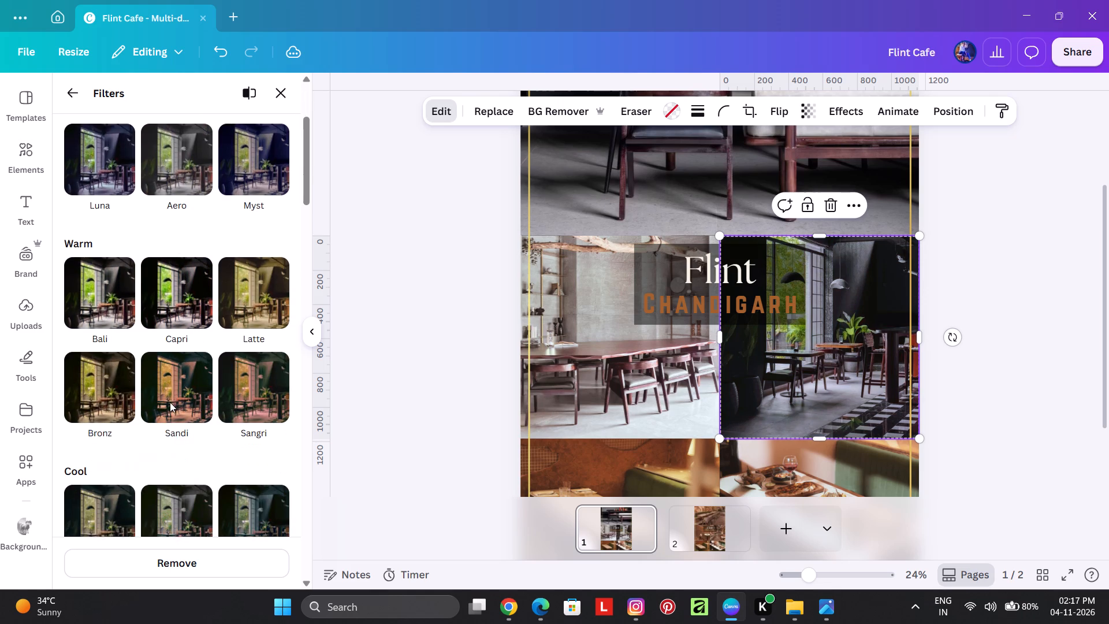
{"action": "scroll", "coordinate": [170, 402], "scroll_direction": "down", "scroll_amount": 19}
{"action": "scroll", "coordinate": [170, 403], "scroll_direction": "down", "scroll_amount": 3}
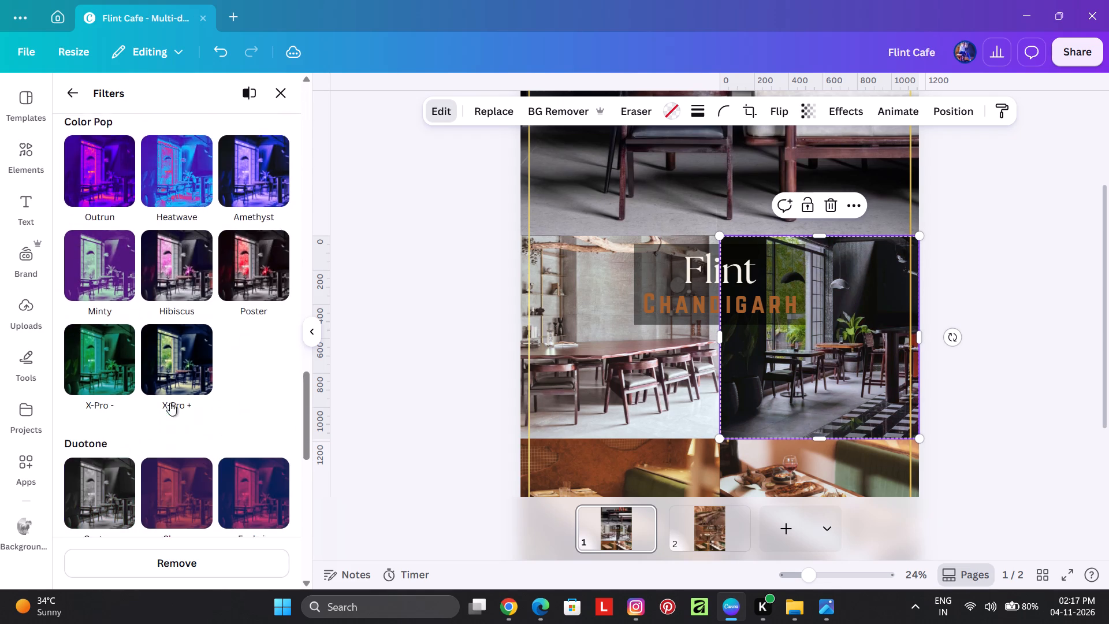
{"action": "scroll", "coordinate": [173, 401], "scroll_direction": "up", "scroll_amount": 20}
{"action": "scroll", "coordinate": [173, 401], "scroll_direction": "up", "scroll_amount": 7}
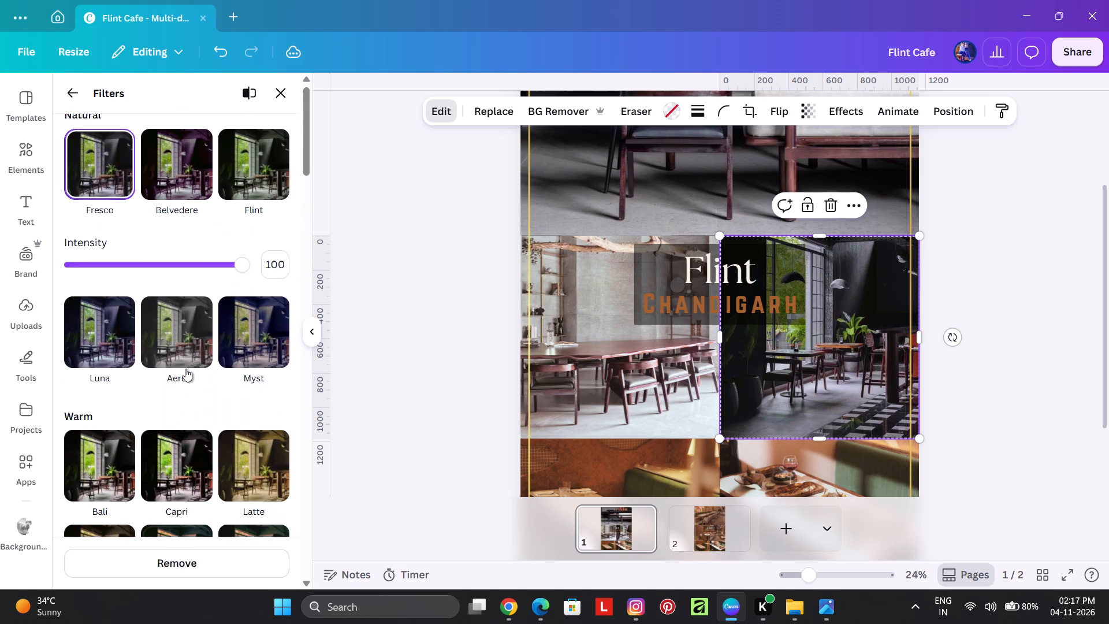
{"action": "scroll", "coordinate": [185, 369], "scroll_direction": "up", "scroll_amount": 9}
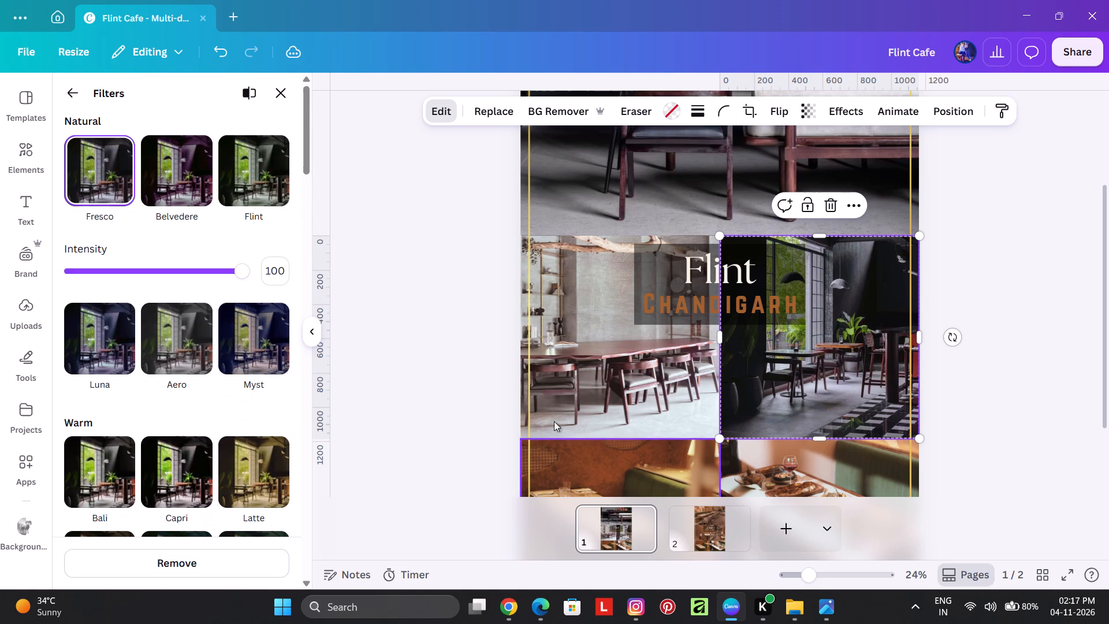
Apply the Fresco filter to page 1's large top photo and set its intensity to 50.
{"action": "left_click", "coordinate": [522, 188]}
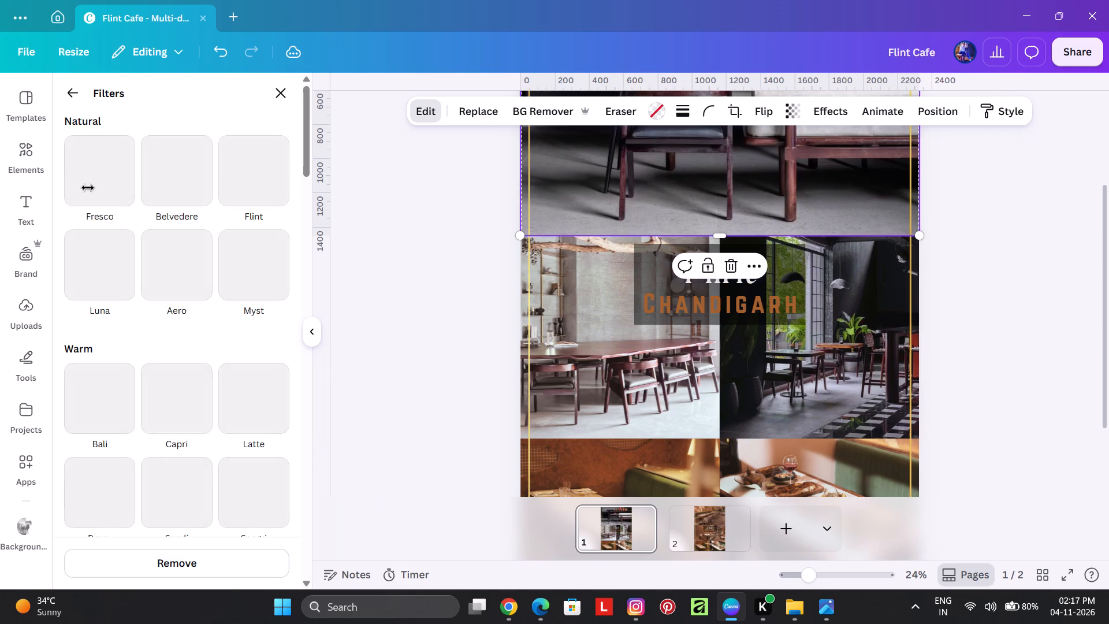
{"action": "left_click", "coordinate": [108, 184]}
{"action": "scroll", "coordinate": [394, 346], "scroll_direction": "up", "scroll_amount": 4}
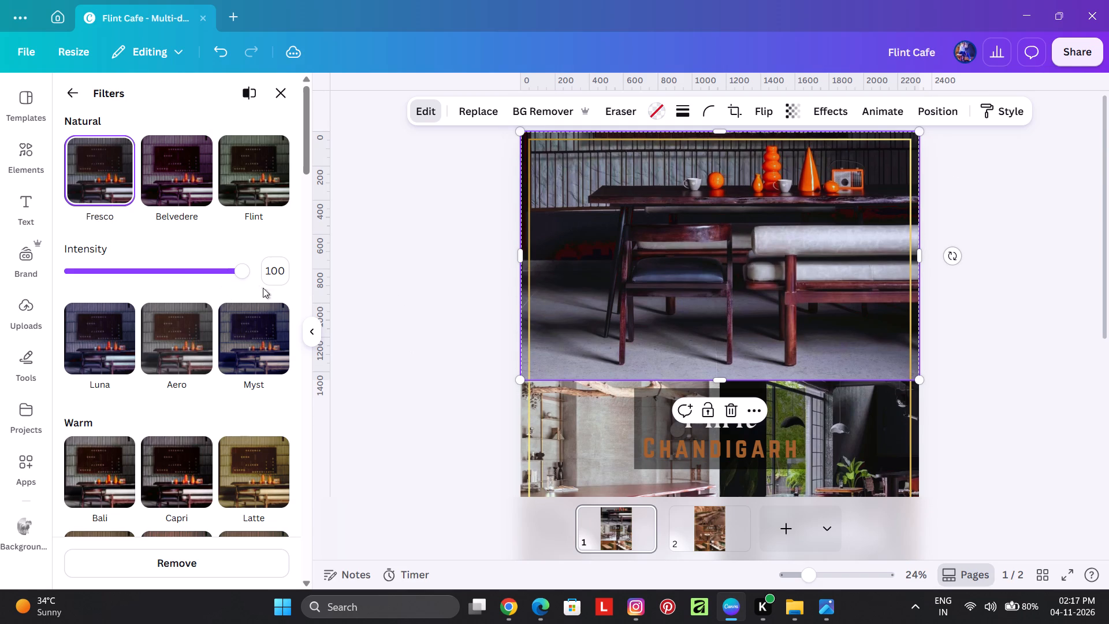
{"action": "left_click_drag", "start_coordinate": [243, 274], "coordinate": [116, 298]}
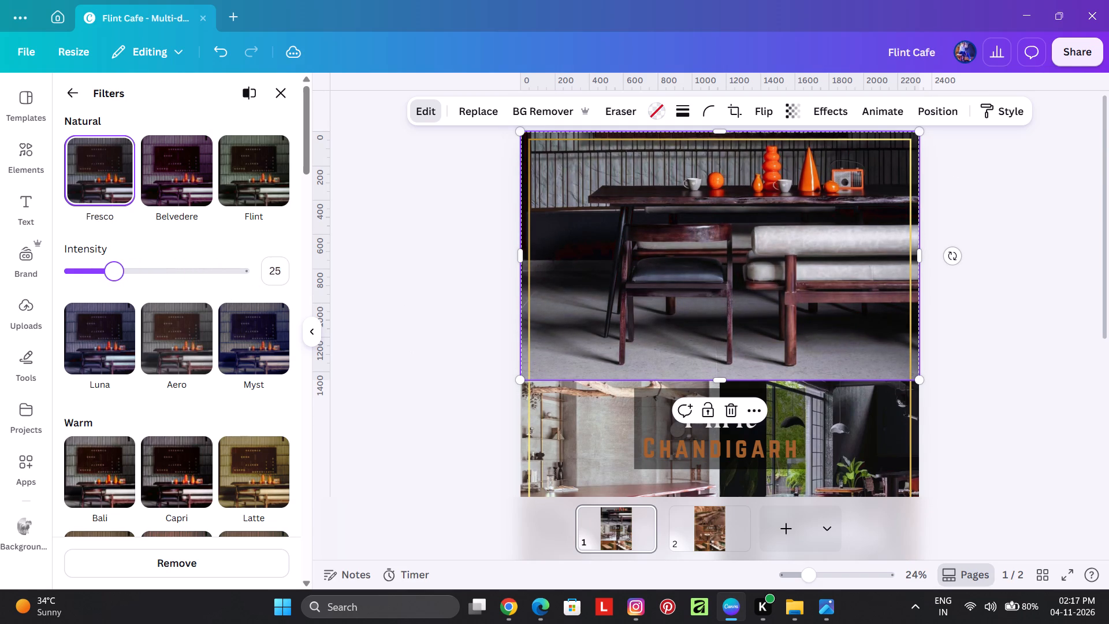
{"action": "left_click_drag", "start_coordinate": [116, 298], "coordinate": [146, 287]}
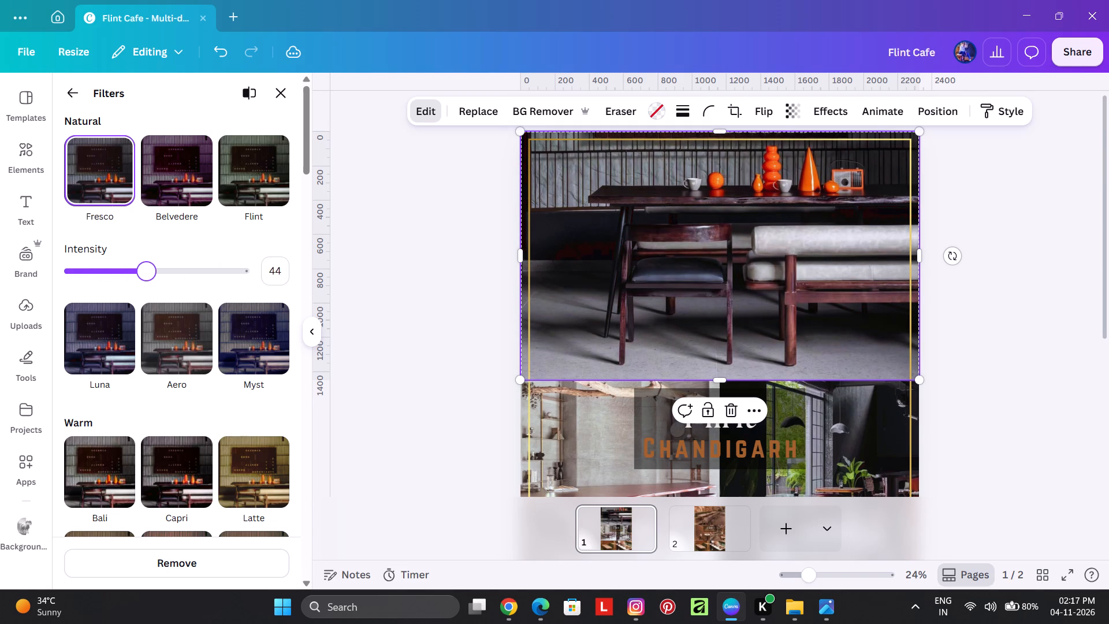
{"action": "left_click_drag", "start_coordinate": [146, 287], "coordinate": [149, 287]}
{"action": "left_click", "coordinate": [276, 269]}
{"action": "type", "text": "50"}
{"action": "key", "text": "Return"}
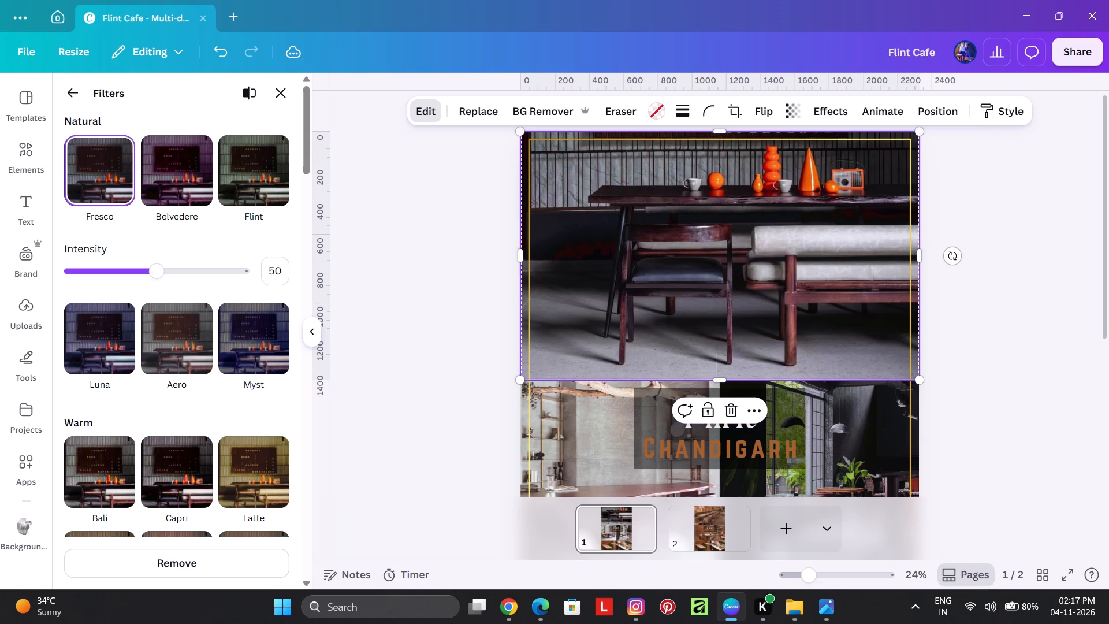
Apply the Fresco filter to page 1's middle-row left photo and set its intensity to 50.
{"action": "scroll", "coordinate": [428, 276], "scroll_direction": "down", "scroll_amount": 2}
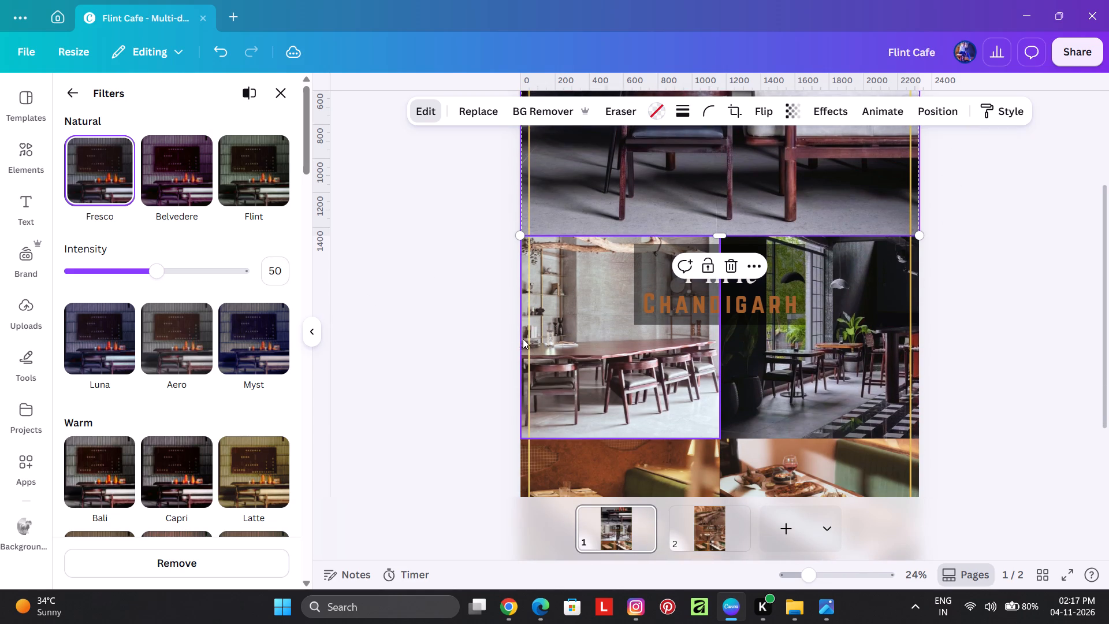
{"action": "left_click", "coordinate": [523, 339]}
{"action": "left_click", "coordinate": [117, 185]}
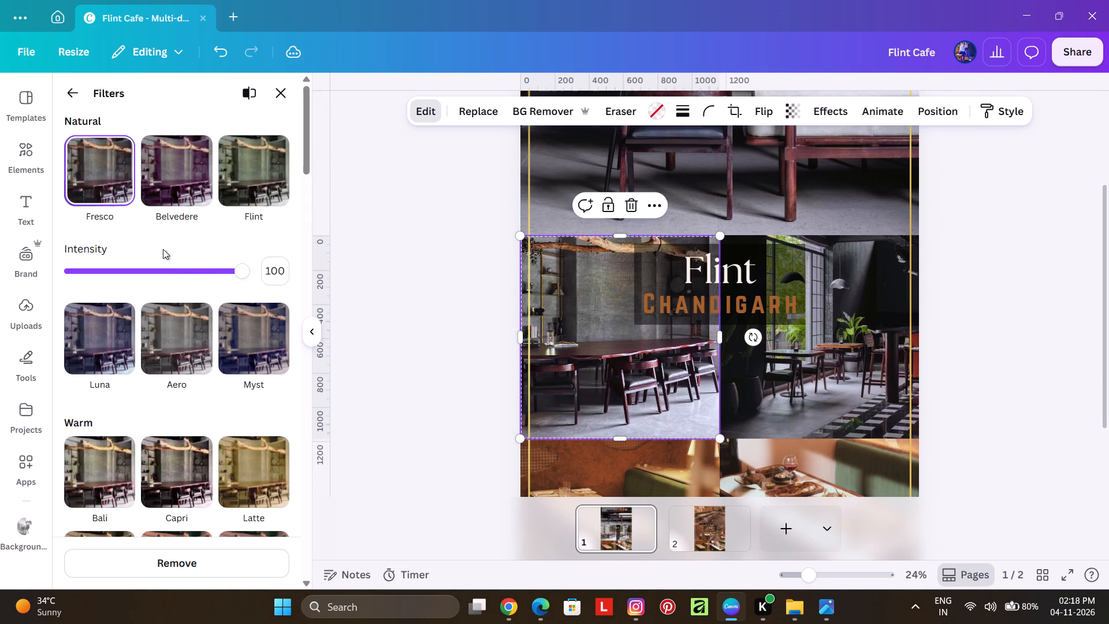
{"action": "left_click_drag", "start_coordinate": [188, 274], "coordinate": [149, 284]}
{"action": "left_click", "coordinate": [275, 278]}
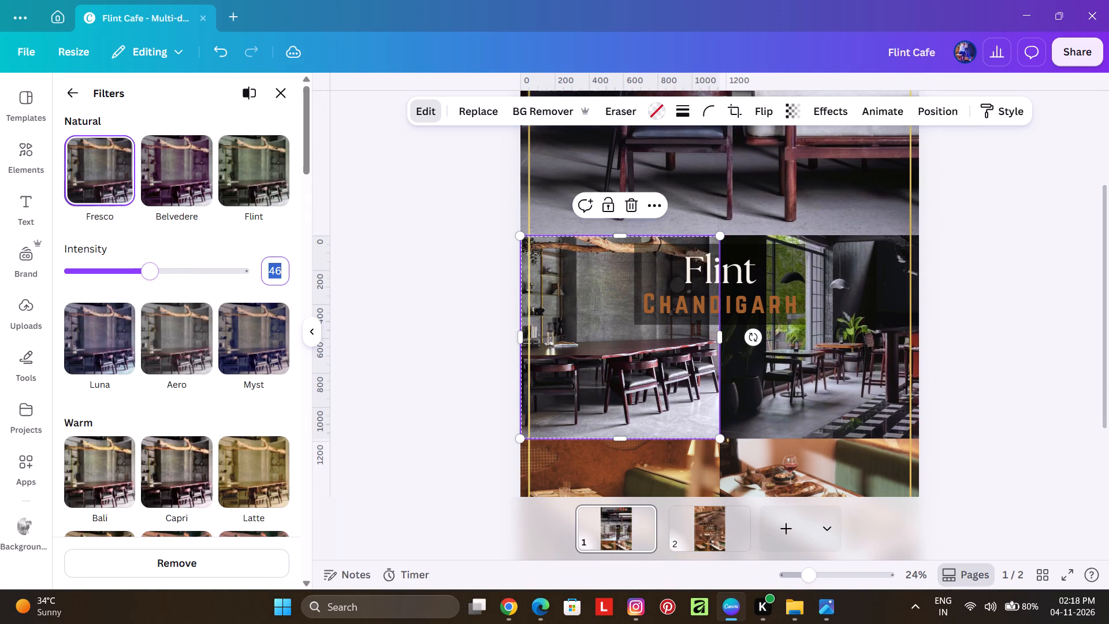
{"action": "type", "text": "50"}
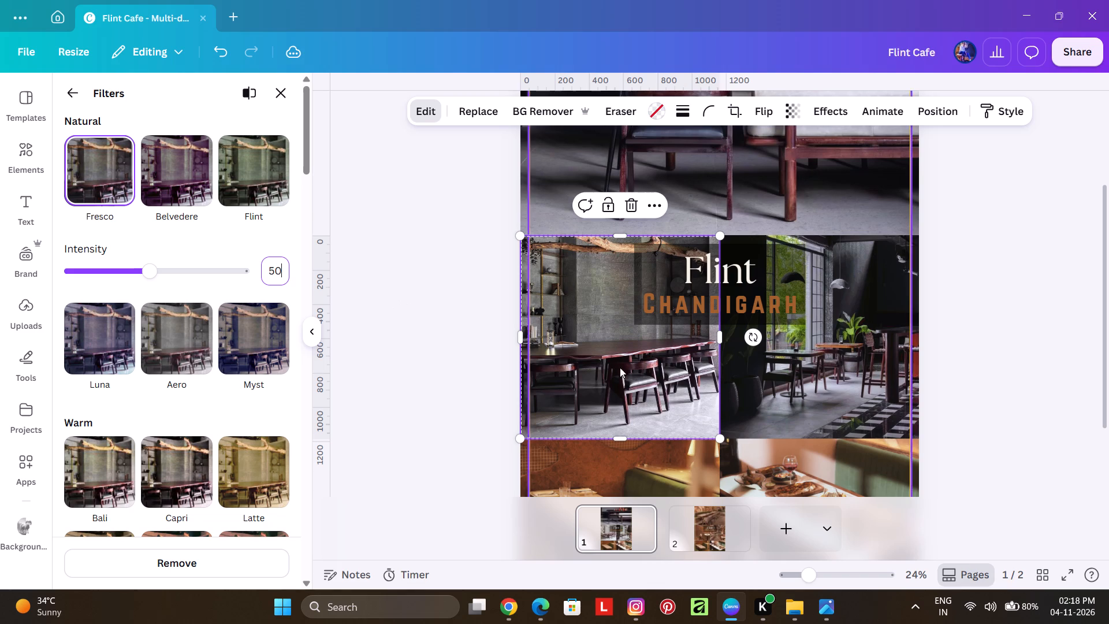
{"action": "left_click", "coordinate": [917, 396]}
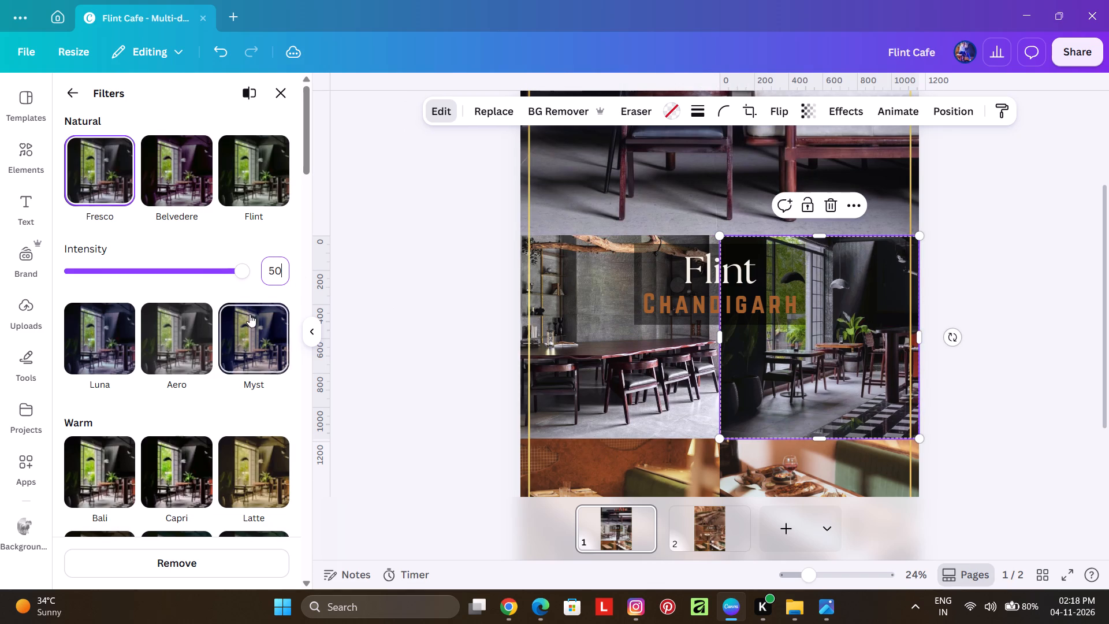
Apply the Fresco filter to page 1's bottom-row left photo and leave image editing.
{"action": "scroll", "coordinate": [559, 395], "scroll_direction": "down", "scroll_amount": 3}
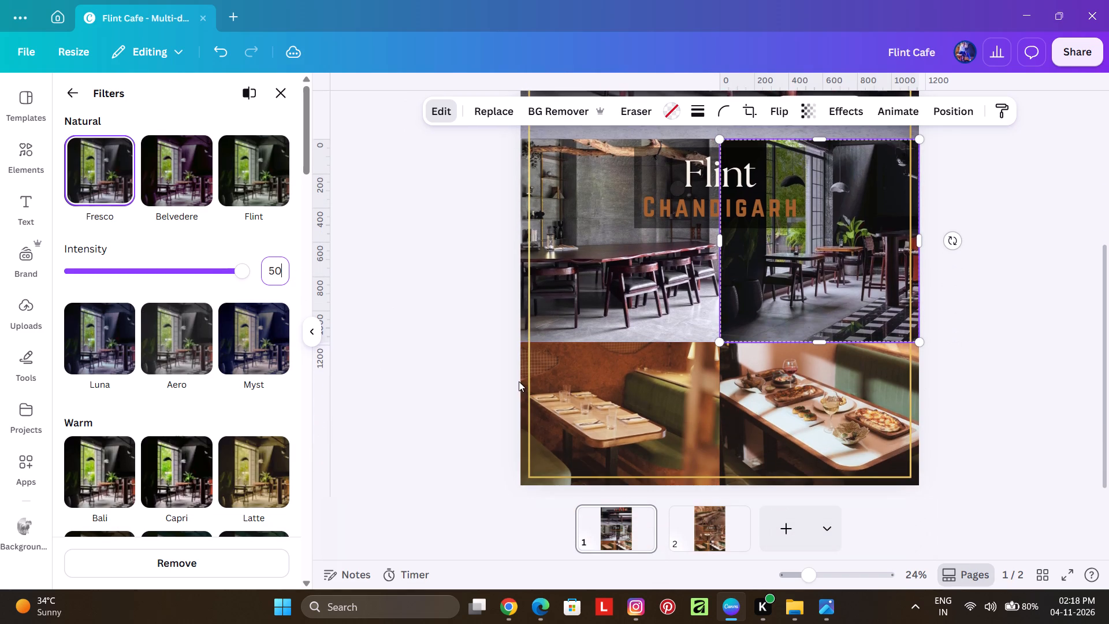
{"action": "left_click", "coordinate": [521, 381]}
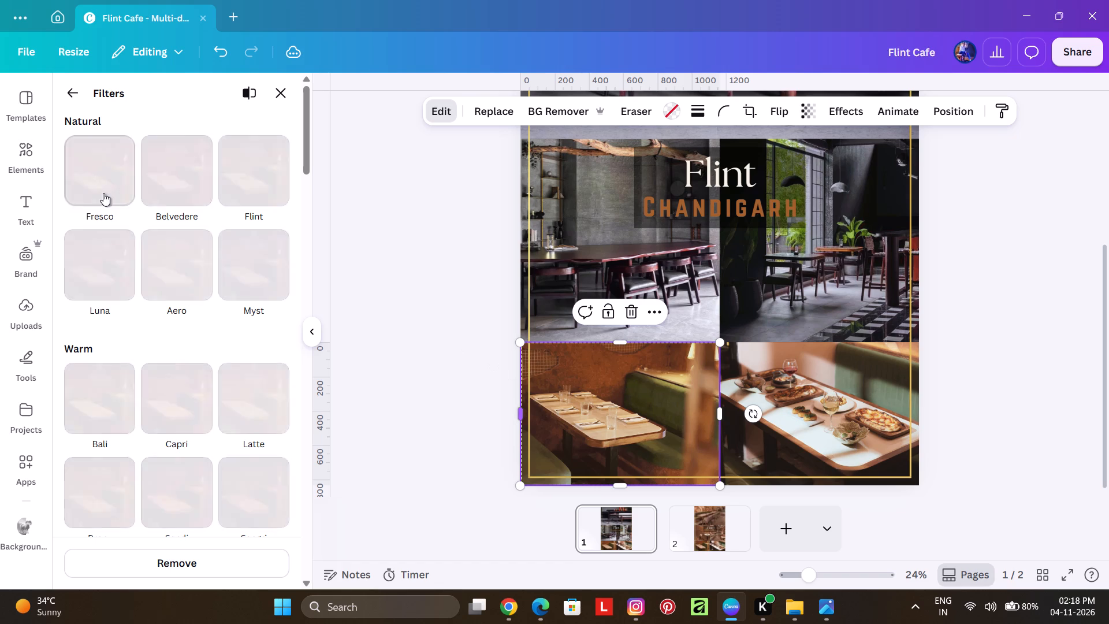
{"action": "left_click", "coordinate": [104, 193]}
{"action": "scroll", "coordinate": [145, 239], "scroll_direction": "up", "scroll_amount": 1}
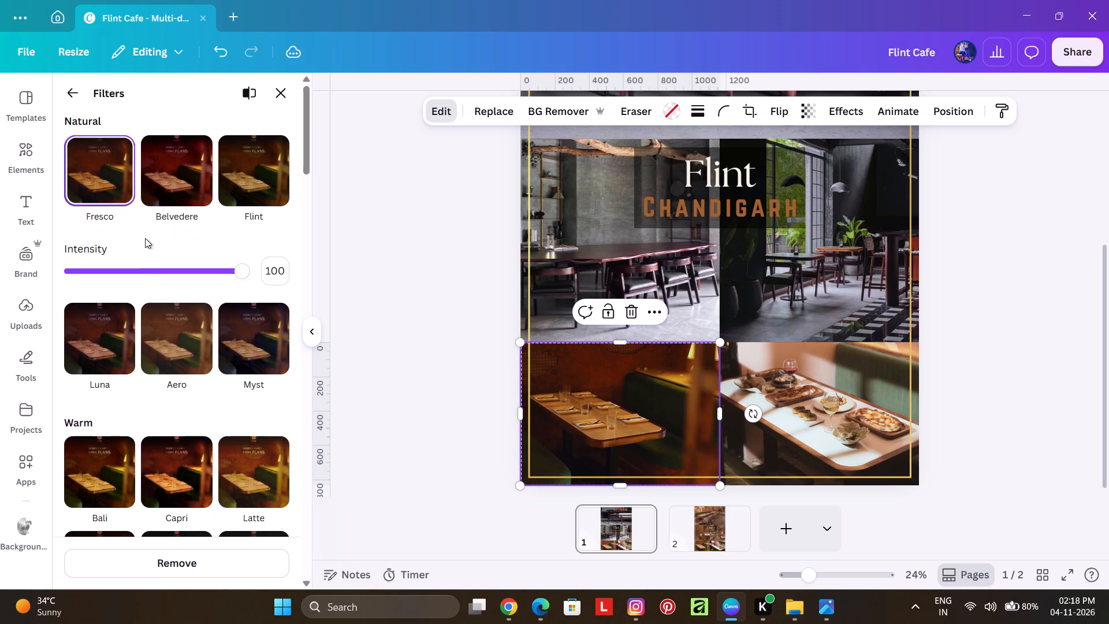
{"action": "scroll", "coordinate": [130, 231], "scroll_direction": "up", "scroll_amount": 1}
{"action": "left_click", "coordinate": [77, 97]}
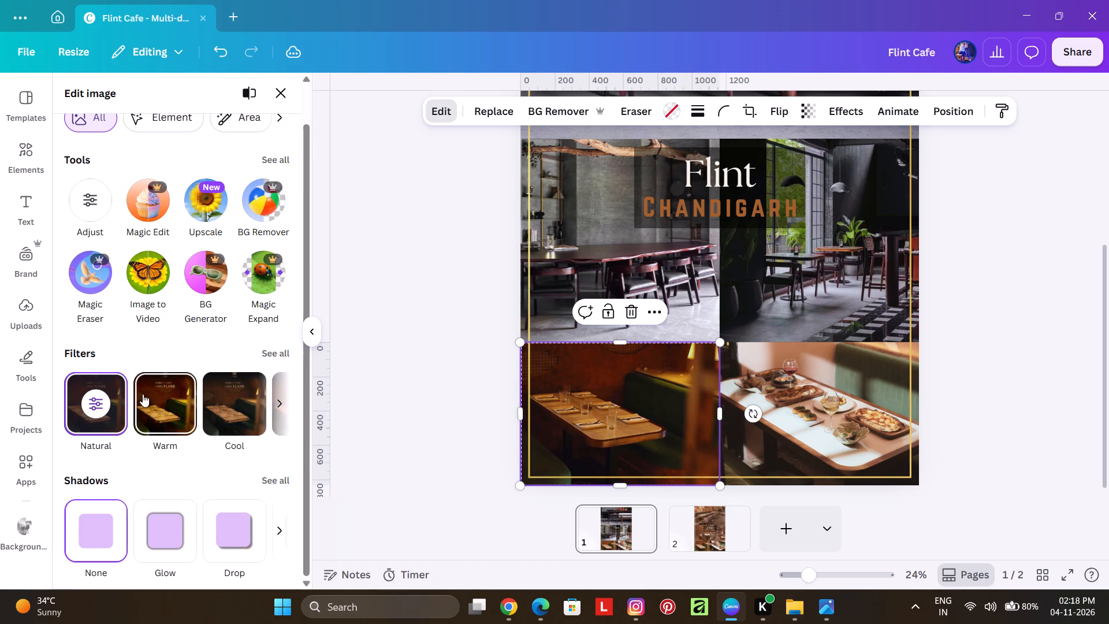
{"action": "scroll", "coordinate": [205, 378], "scroll_direction": "up", "scroll_amount": 3}
{"action": "left_click", "coordinate": [282, 96]}
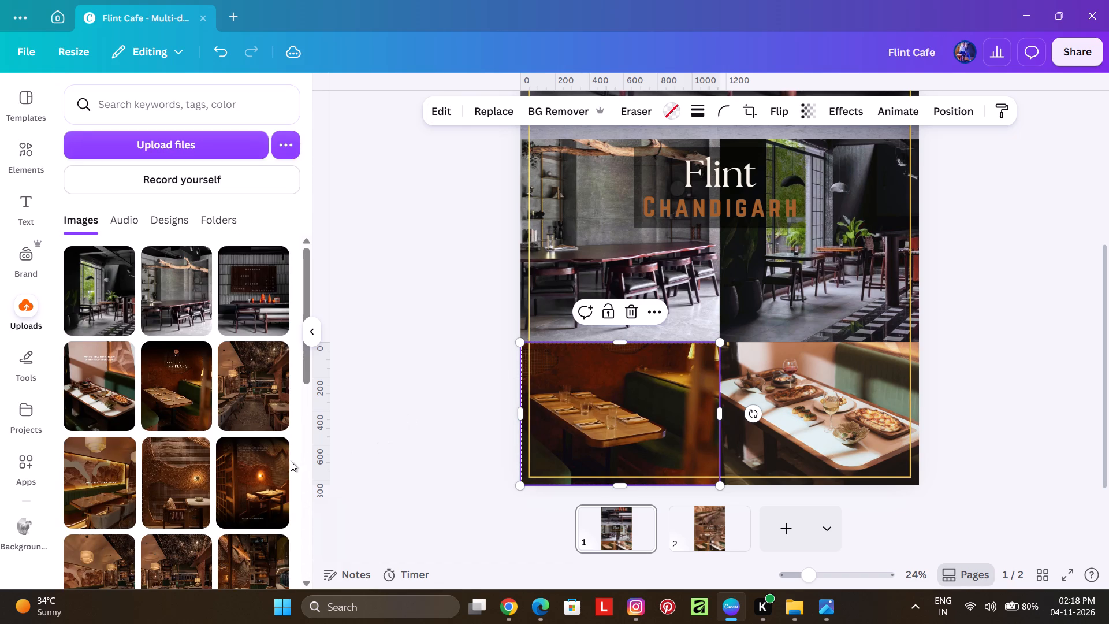
Upload the cafe photo with the ASTERIX sign and orange umbrella, and replace page 1's bottom-row left photo with it.
{"action": "left_click", "coordinate": [232, 136]}
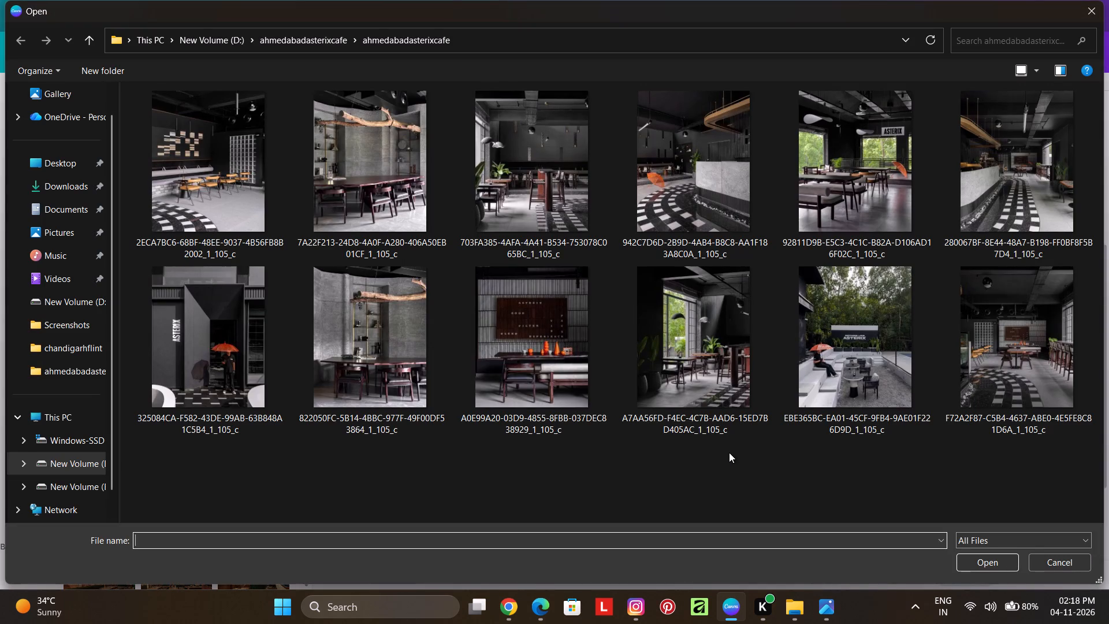
{"action": "left_click", "coordinate": [886, 142]}
{"action": "left_click", "coordinate": [973, 562]}
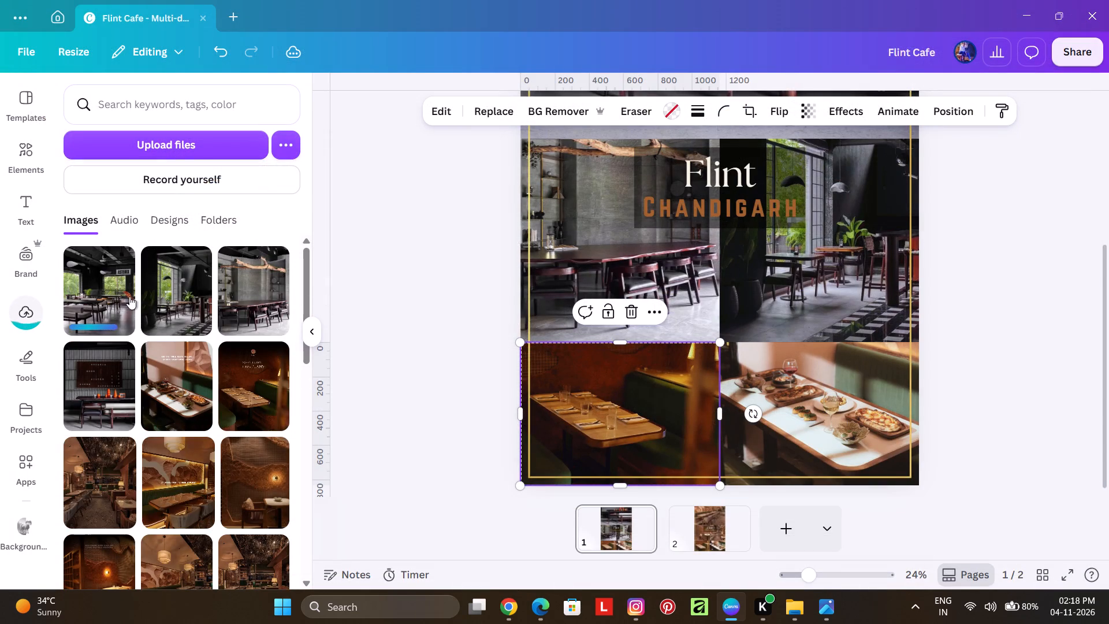
{"action": "left_click", "coordinate": [474, 117]}
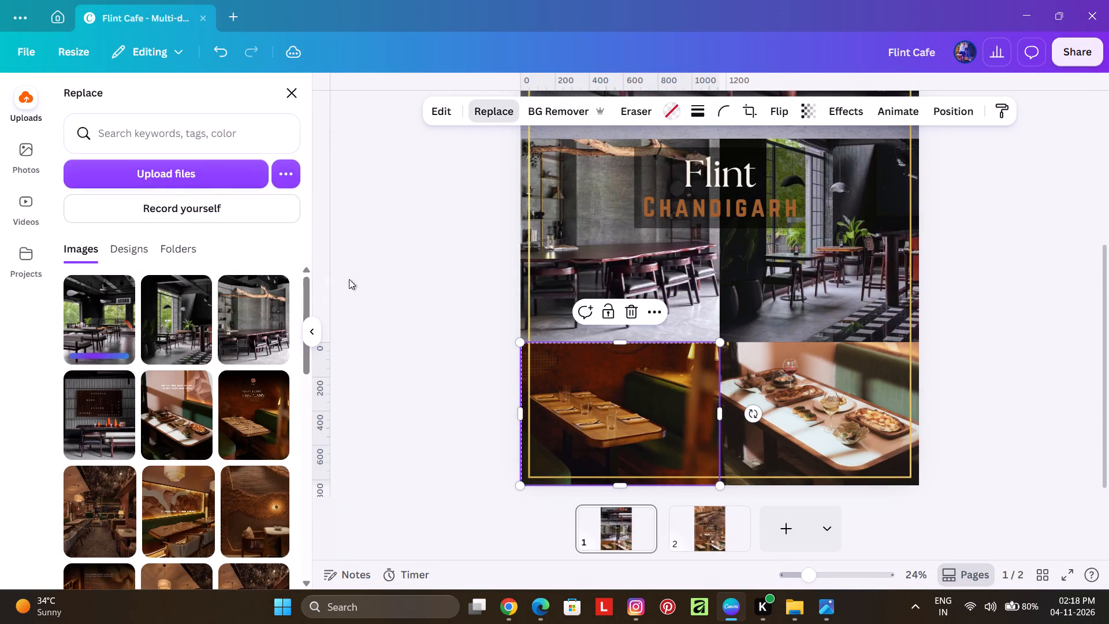
{"action": "left_click", "coordinate": [111, 327]}
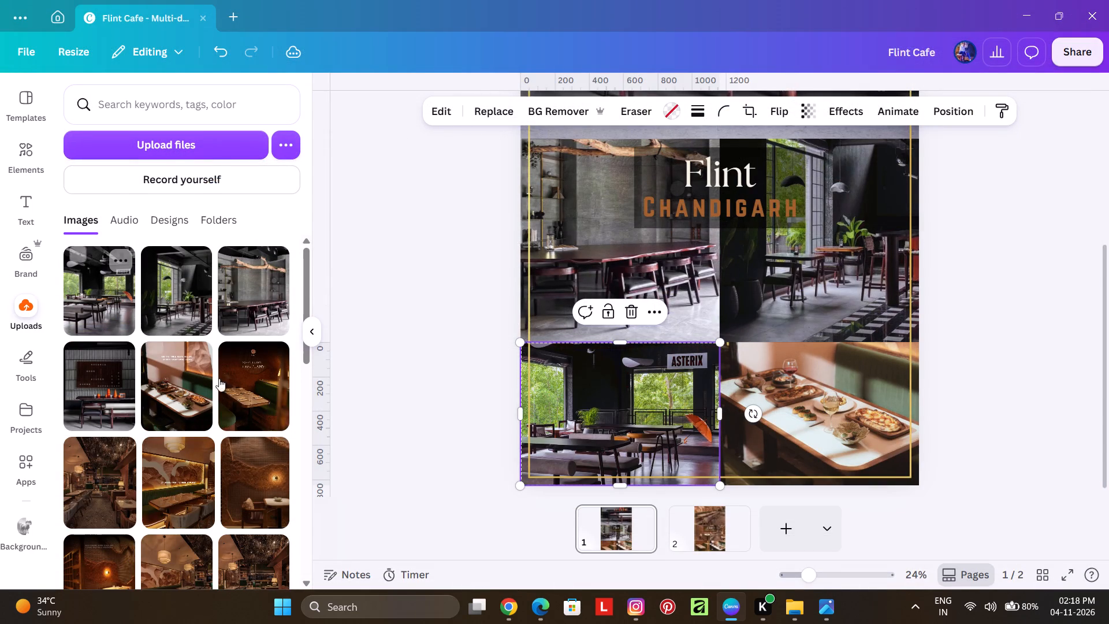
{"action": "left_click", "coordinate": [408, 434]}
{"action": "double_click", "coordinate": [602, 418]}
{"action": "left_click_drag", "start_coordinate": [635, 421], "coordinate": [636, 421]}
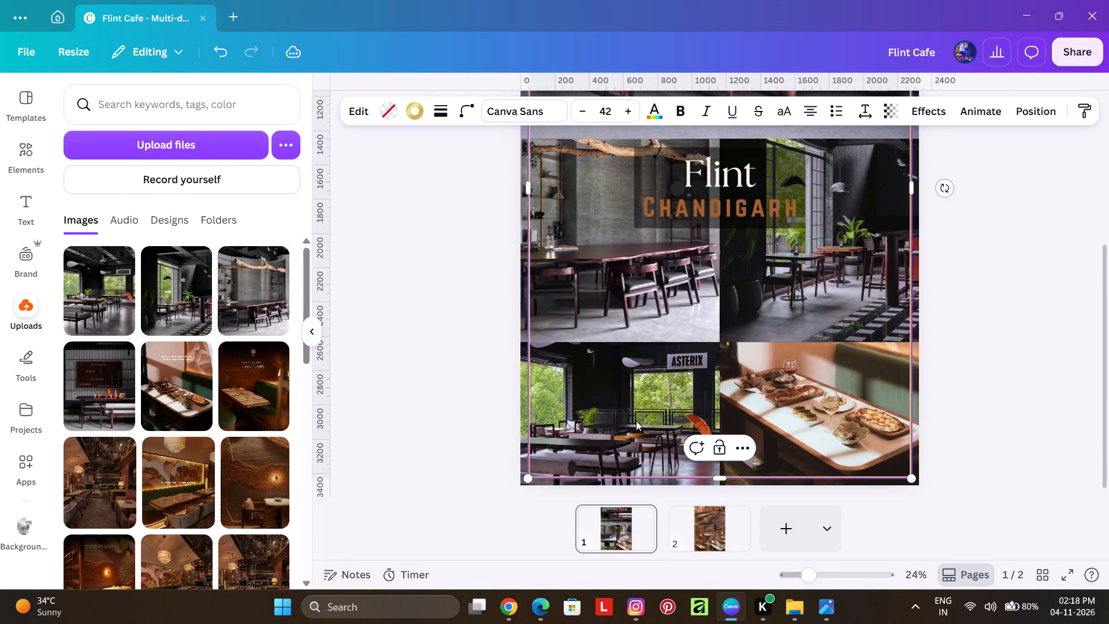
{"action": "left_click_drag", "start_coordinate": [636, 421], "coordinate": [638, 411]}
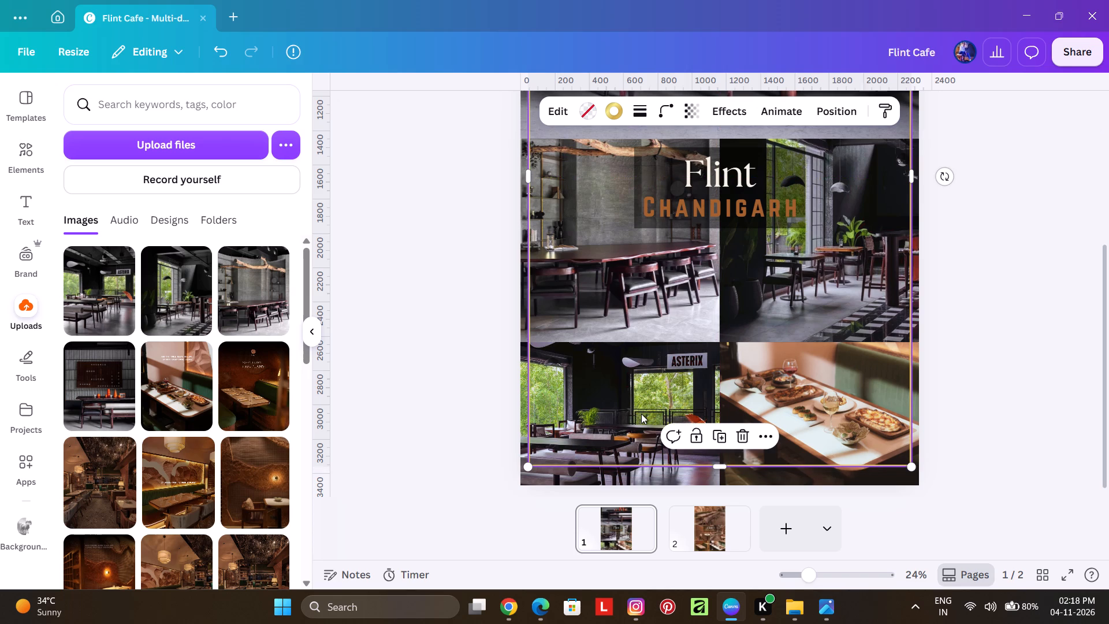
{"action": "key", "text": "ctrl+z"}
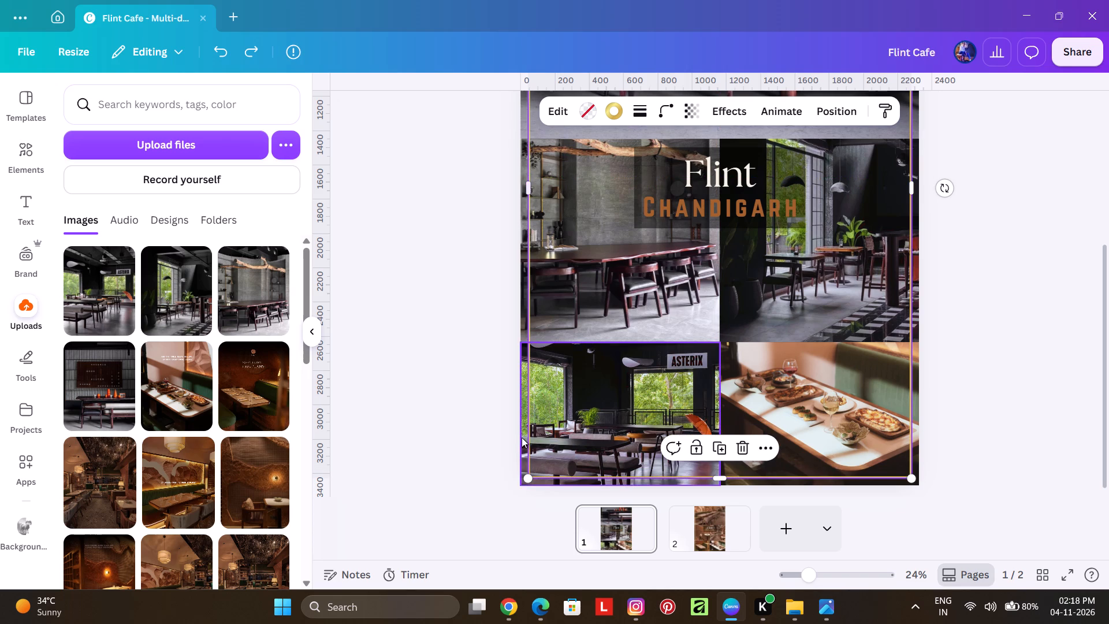
Recrop page 1's bottom-row left photo so its lower part, with the tables, benches and floor, fills the frame.
{"action": "left_click", "coordinate": [522, 437]}
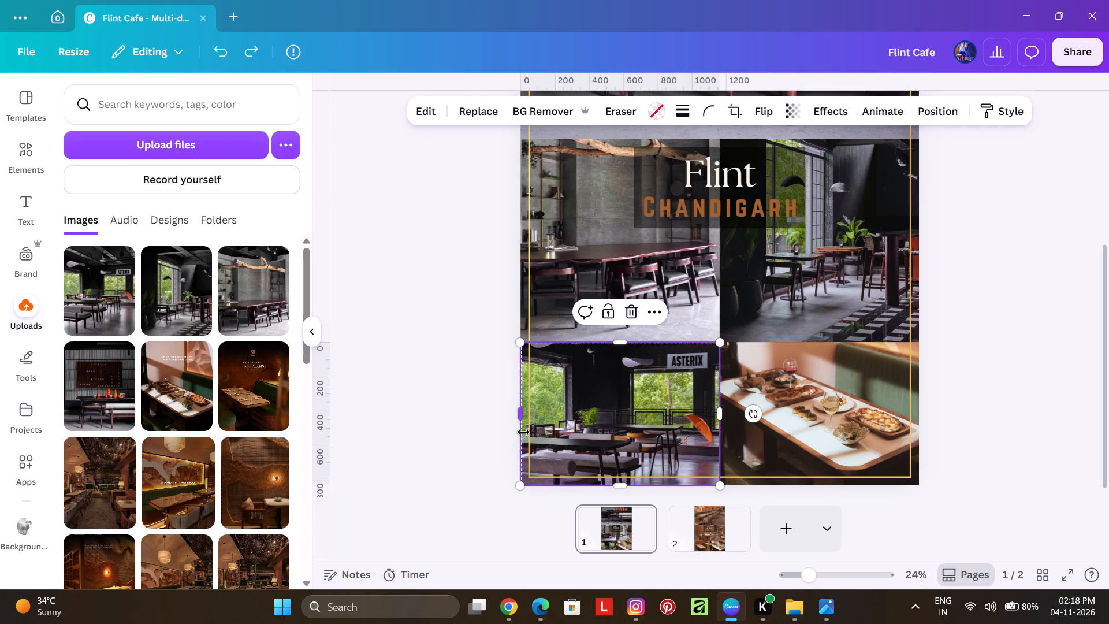
{"action": "scroll", "coordinate": [530, 436], "scroll_direction": "up", "scroll_amount": 3, "text": "ctrl"}
{"action": "double_click", "coordinate": [393, 421]}
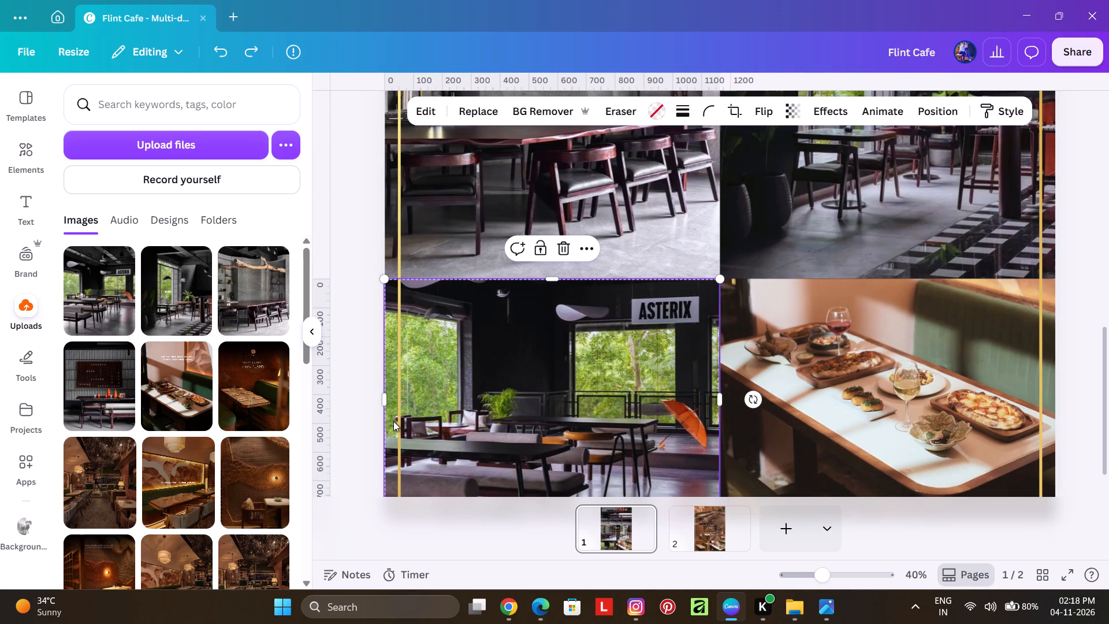
{"action": "left_click_drag", "start_coordinate": [537, 428], "coordinate": [546, 285]}
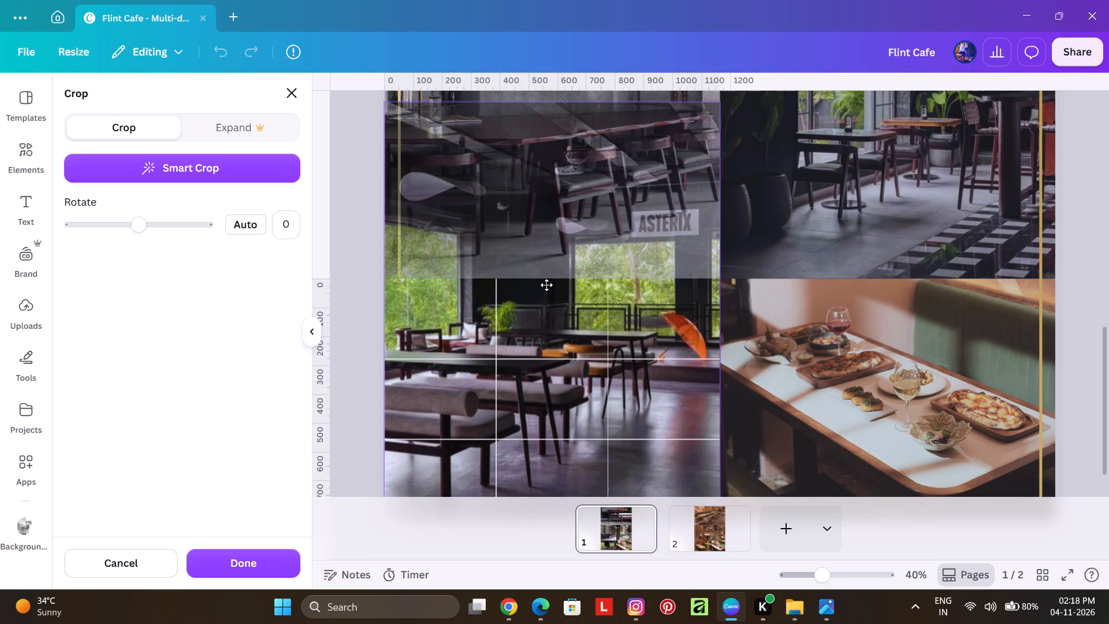
{"action": "left_click_drag", "start_coordinate": [546, 285], "coordinate": [548, 276]}
{"action": "scroll", "coordinate": [592, 300], "scroll_direction": "down", "scroll_amount": 4, "text": "ctrl"}
{"action": "left_click", "coordinate": [467, 340]}
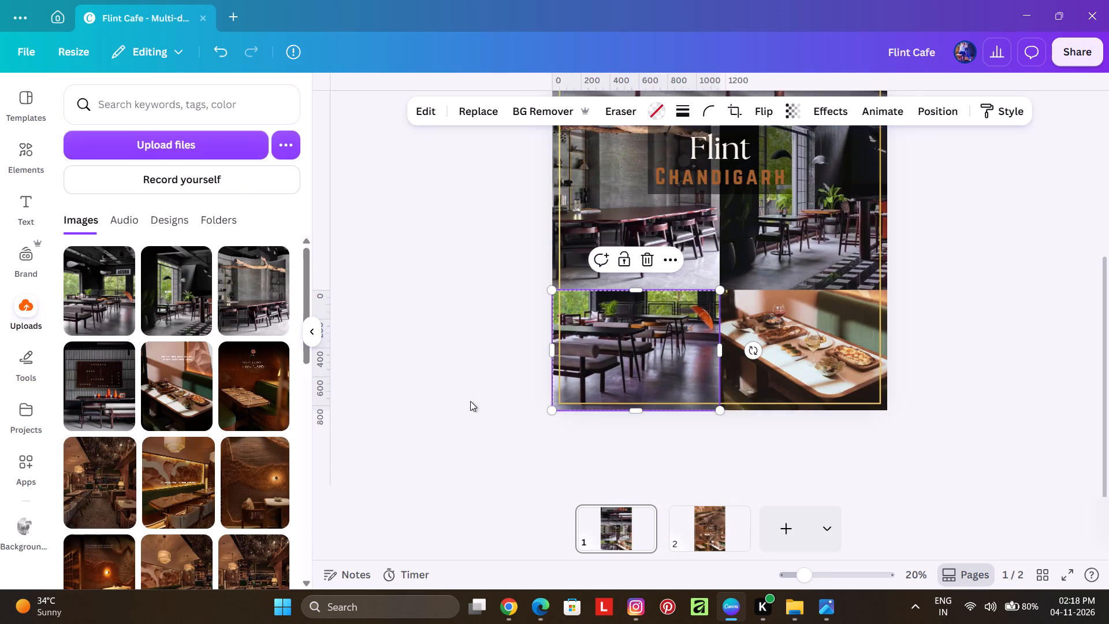
{"action": "left_click", "coordinate": [505, 400]}
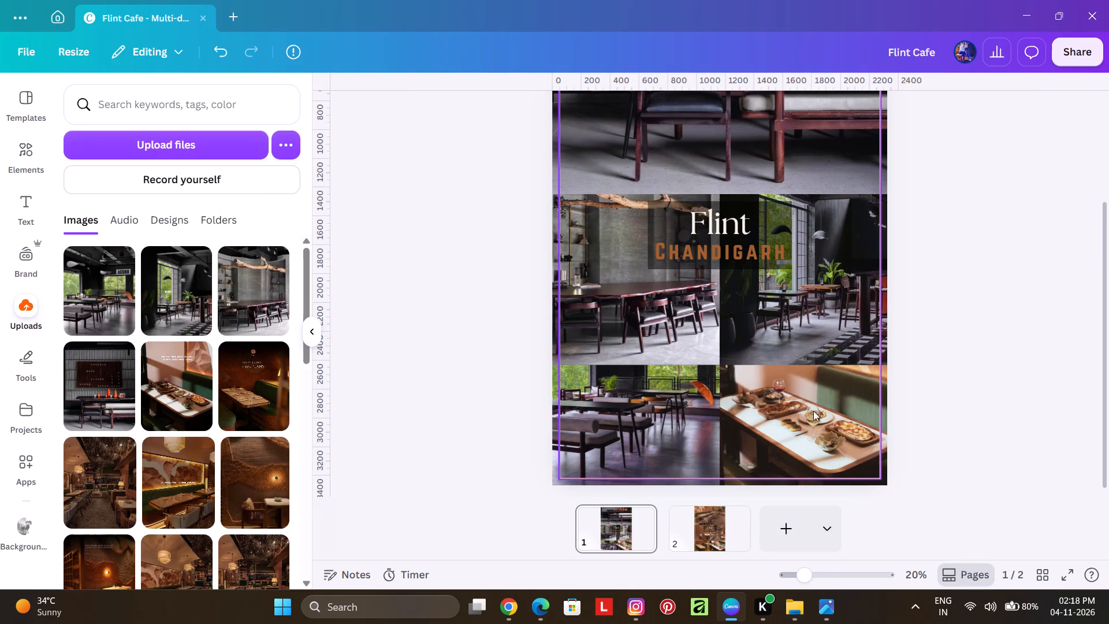
Upload the dark dining hall photo 703FA385 and replace page 1's bottom-row right food photo with it.
{"action": "left_click", "coordinate": [887, 439]}
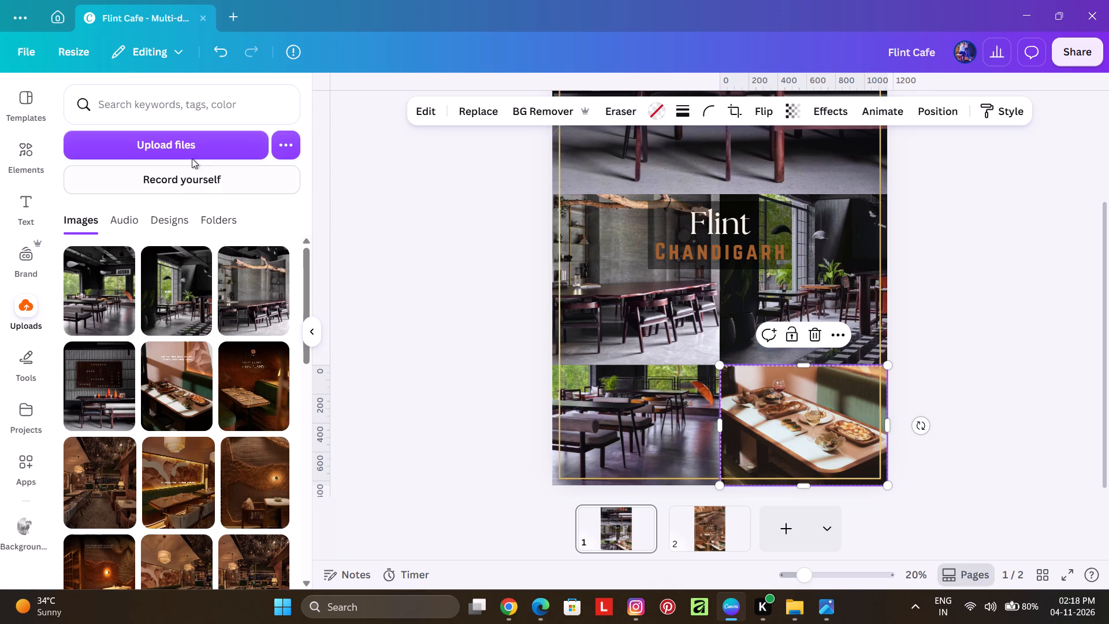
{"action": "left_click", "coordinate": [192, 155]}
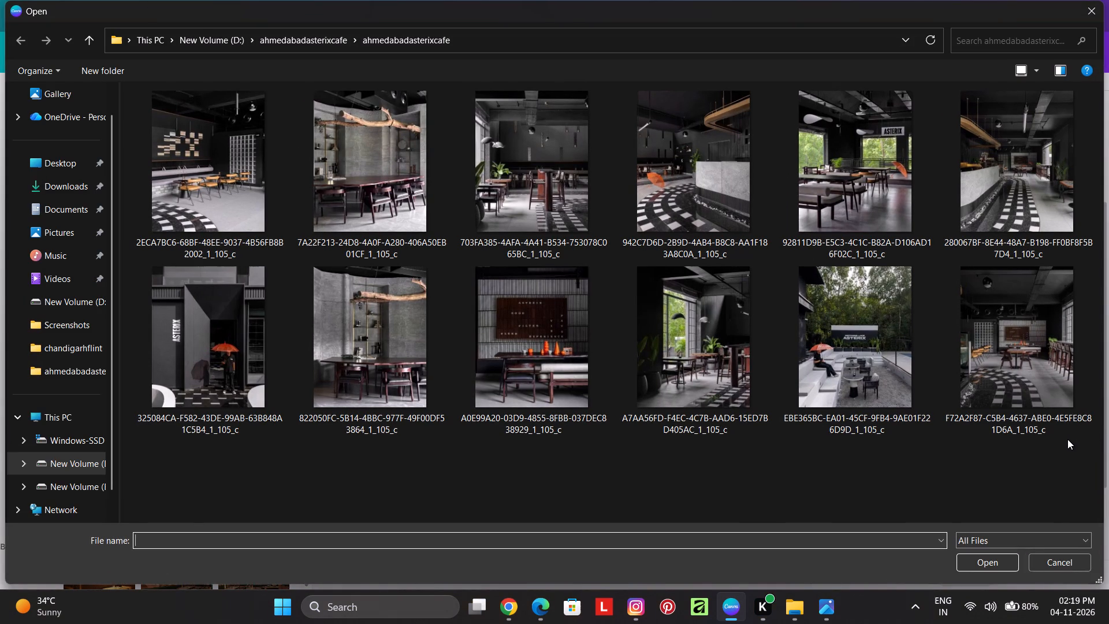
{"action": "left_click", "coordinate": [560, 205]}
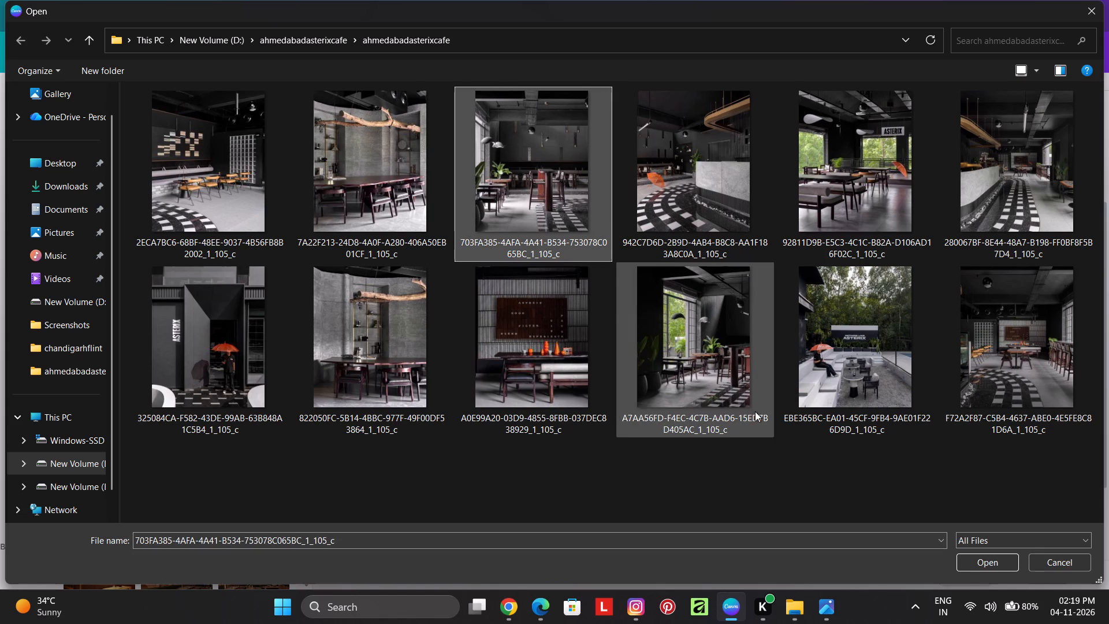
{"action": "left_click", "coordinate": [991, 566]}
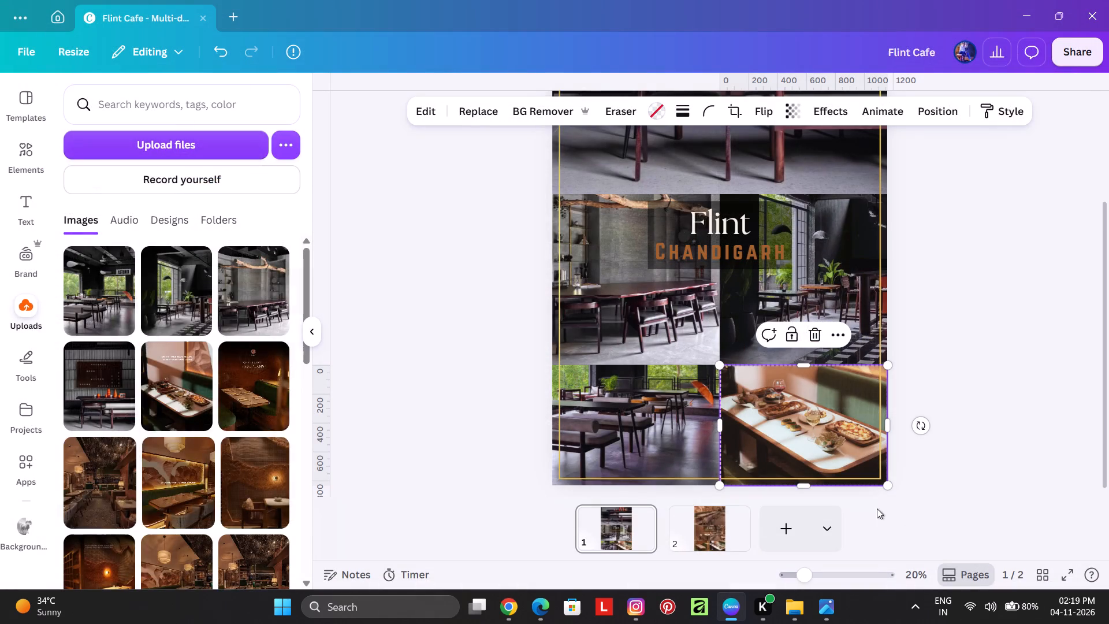
{"action": "left_click", "coordinate": [475, 117]}
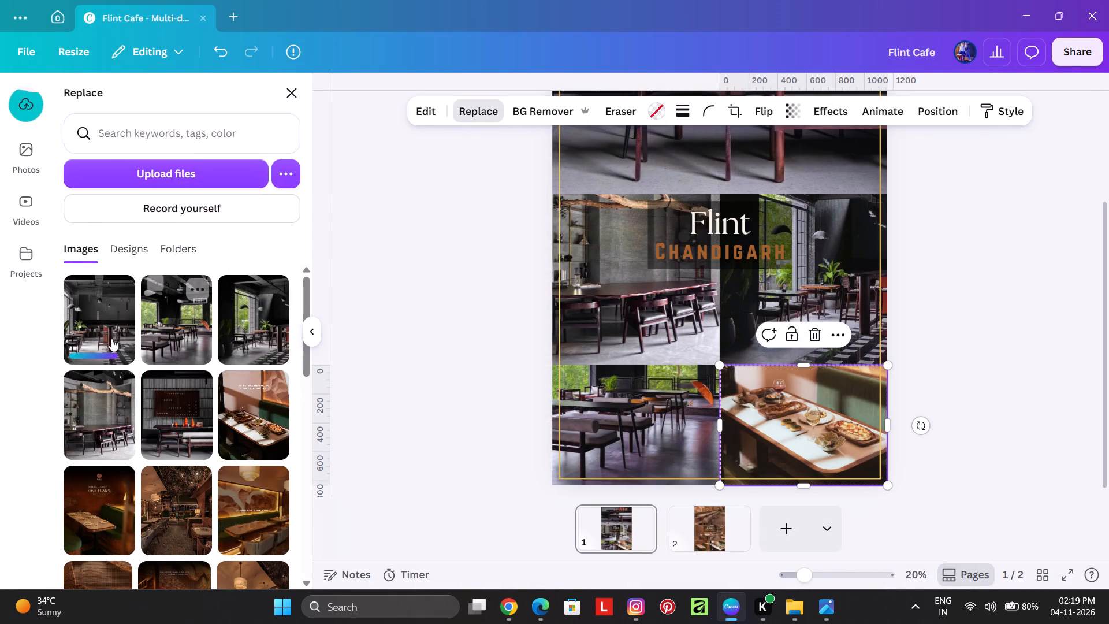
{"action": "left_click", "coordinate": [107, 336]}
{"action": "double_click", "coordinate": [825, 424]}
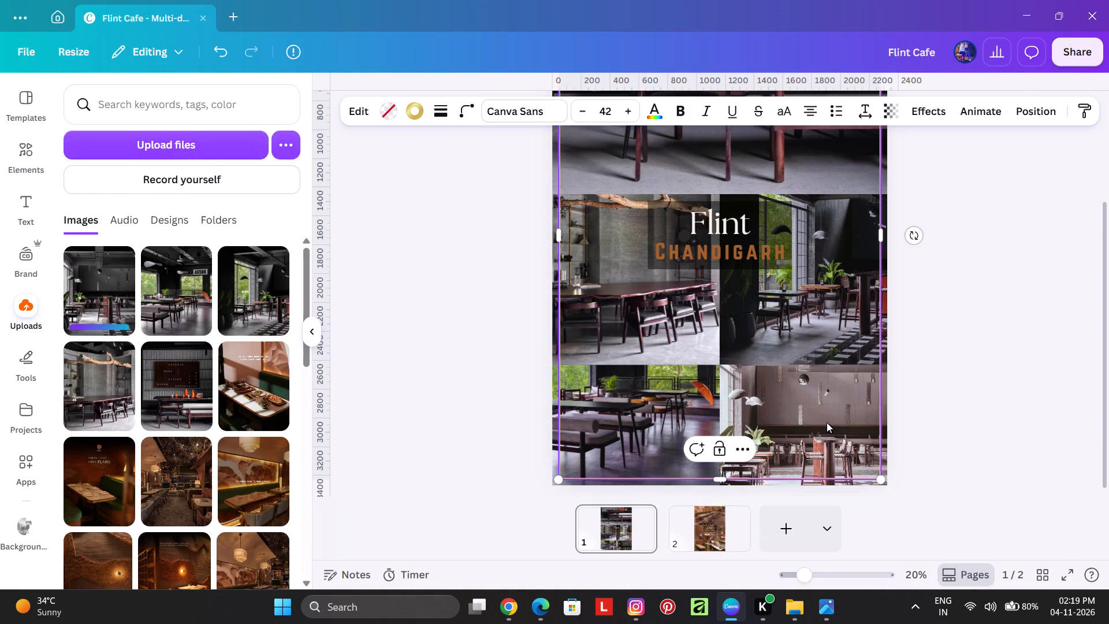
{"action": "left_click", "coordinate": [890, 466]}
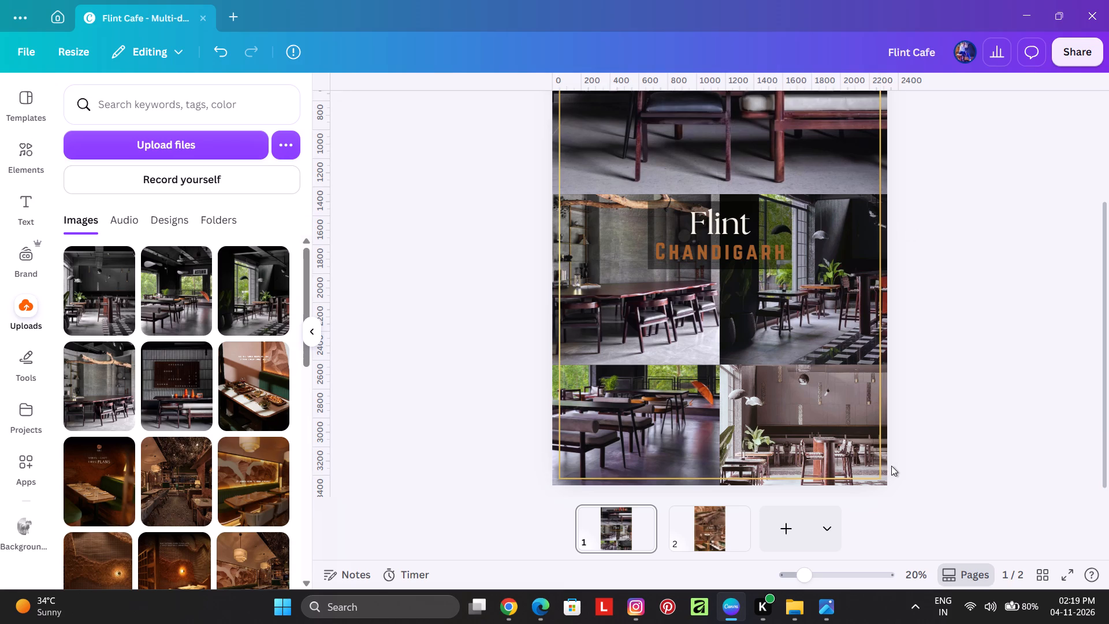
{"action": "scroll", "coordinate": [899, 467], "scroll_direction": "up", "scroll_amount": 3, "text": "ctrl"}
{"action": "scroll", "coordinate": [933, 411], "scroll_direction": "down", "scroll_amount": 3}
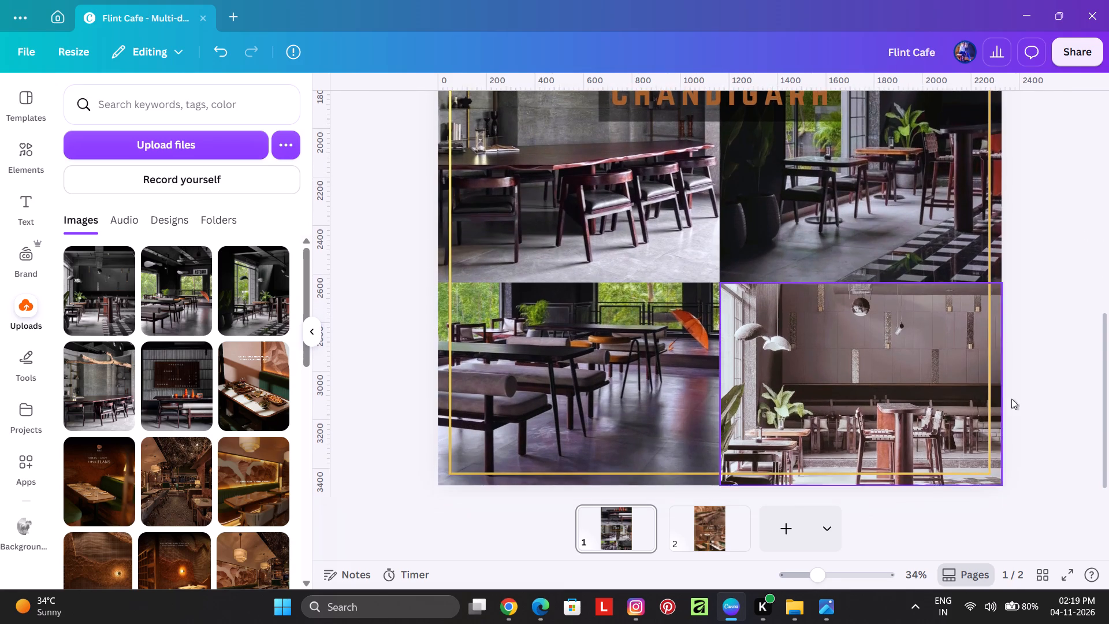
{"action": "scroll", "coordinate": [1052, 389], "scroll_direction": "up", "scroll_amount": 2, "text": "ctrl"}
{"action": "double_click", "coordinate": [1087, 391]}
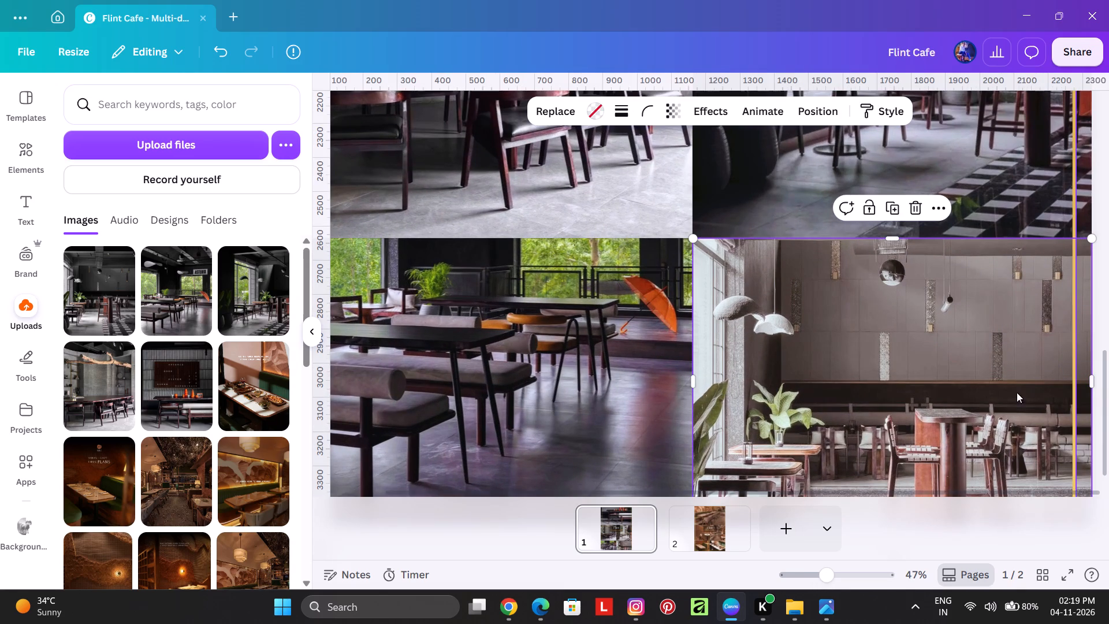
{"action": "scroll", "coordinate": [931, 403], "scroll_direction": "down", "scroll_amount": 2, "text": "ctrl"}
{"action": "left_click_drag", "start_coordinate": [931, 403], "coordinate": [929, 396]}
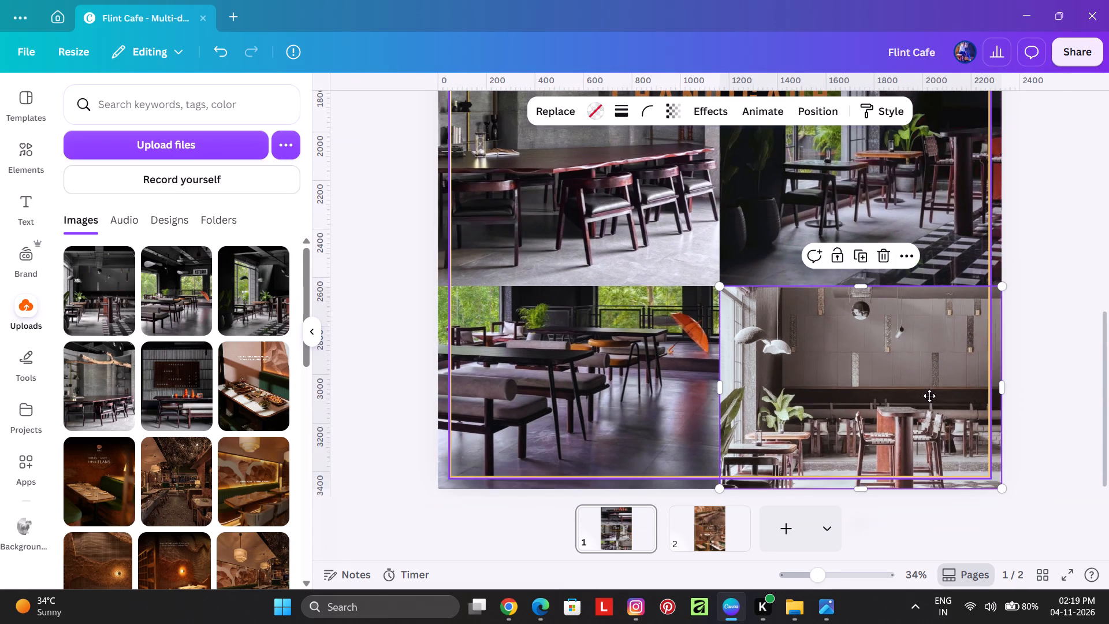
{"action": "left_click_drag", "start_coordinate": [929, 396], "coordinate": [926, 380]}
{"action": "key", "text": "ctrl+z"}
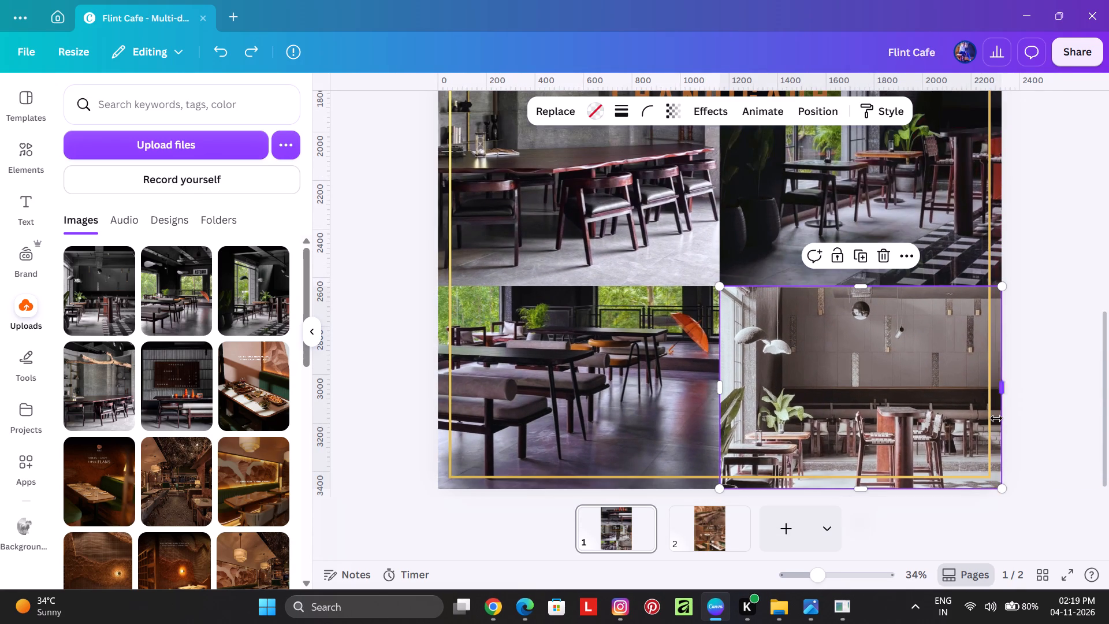
Recrop page 1's bottom-row right photo so its lower part, with the high table, stools and patterned floor, fills the frame.
{"action": "double_click", "coordinate": [993, 422]}
{"action": "double_click", "coordinate": [996, 421]}
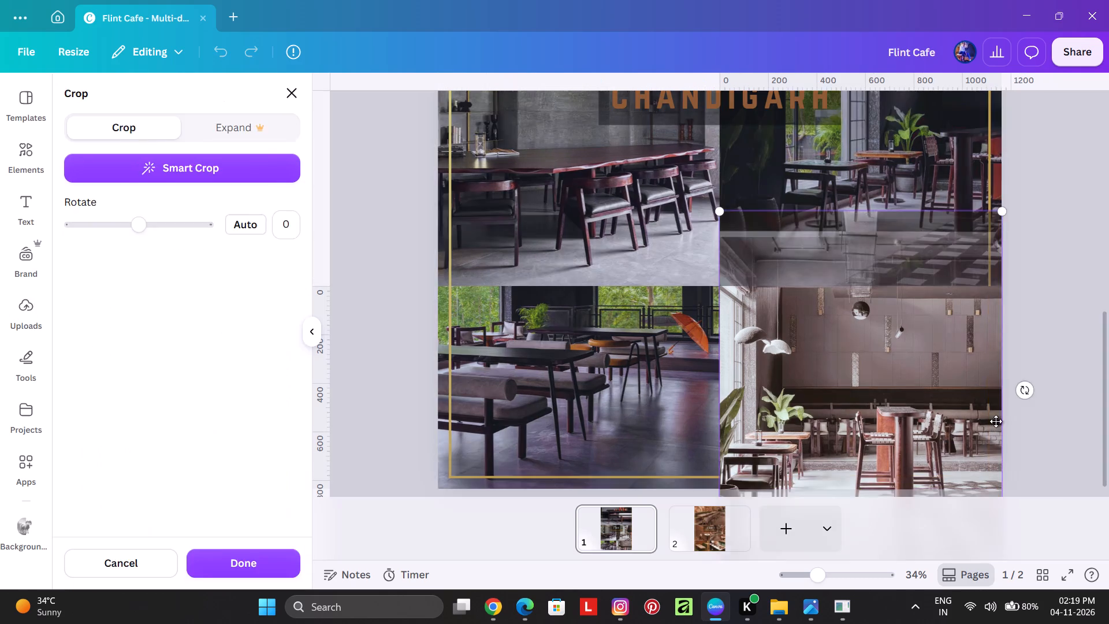
{"action": "double_click", "coordinate": [998, 421]}
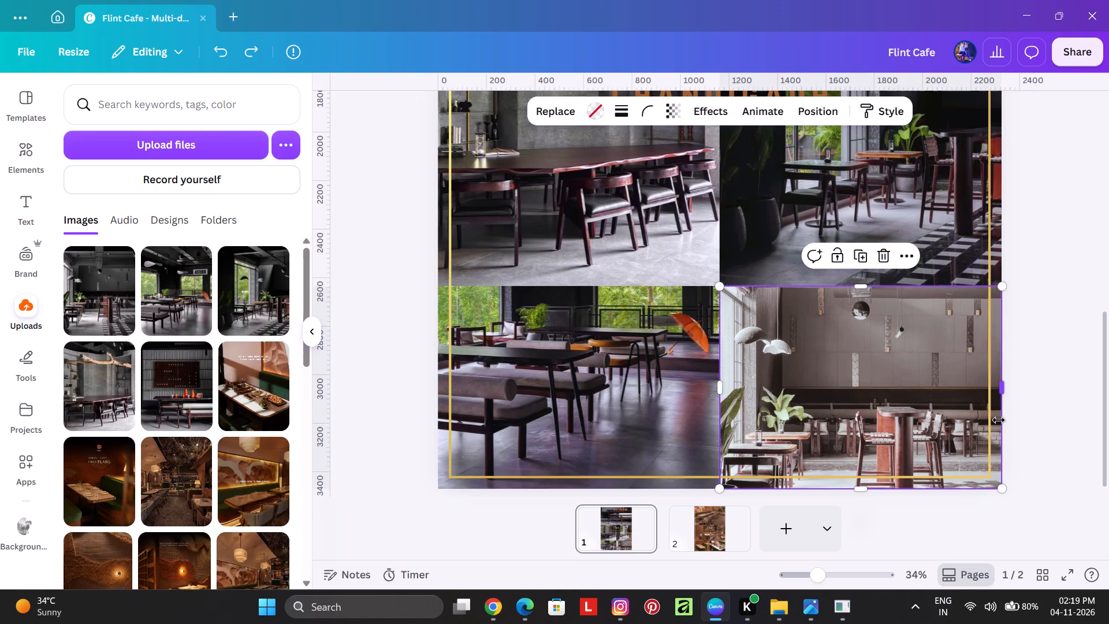
{"action": "double_click", "coordinate": [993, 420]}
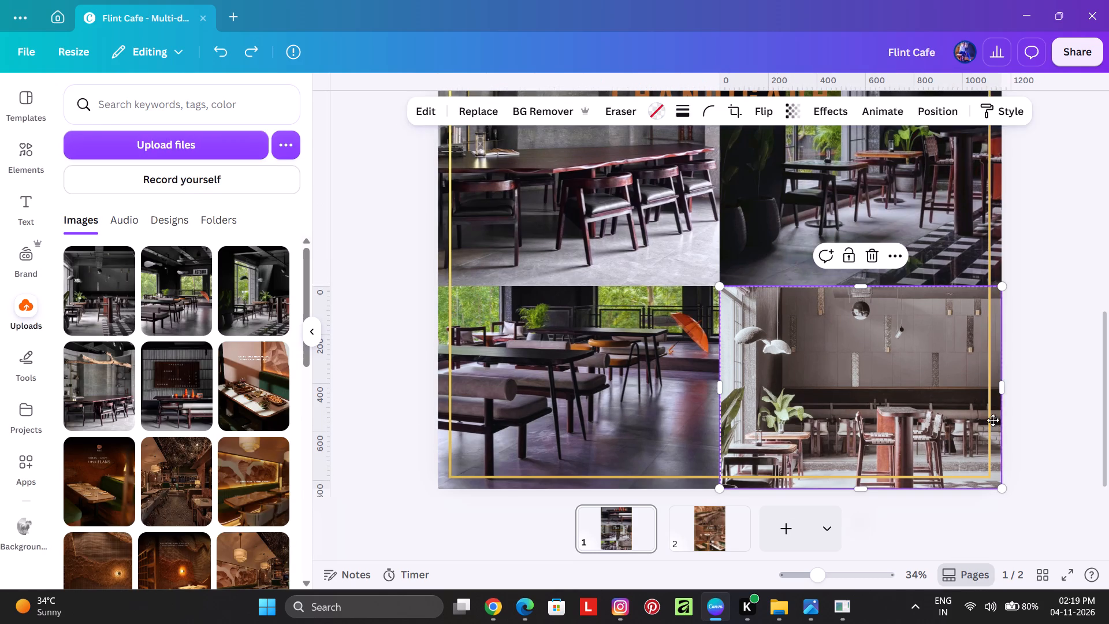
{"action": "left_click_drag", "start_coordinate": [901, 424], "coordinate": [894, 300]}
{"action": "left_click", "coordinate": [1039, 315]}
Apply the Fresco filter to page 1's bottom-row right photo, set its intensity to 50 and leave image editing.
{"action": "scroll", "coordinate": [909, 362], "scroll_direction": "down", "scroll_amount": 2, "text": "ctrl"}
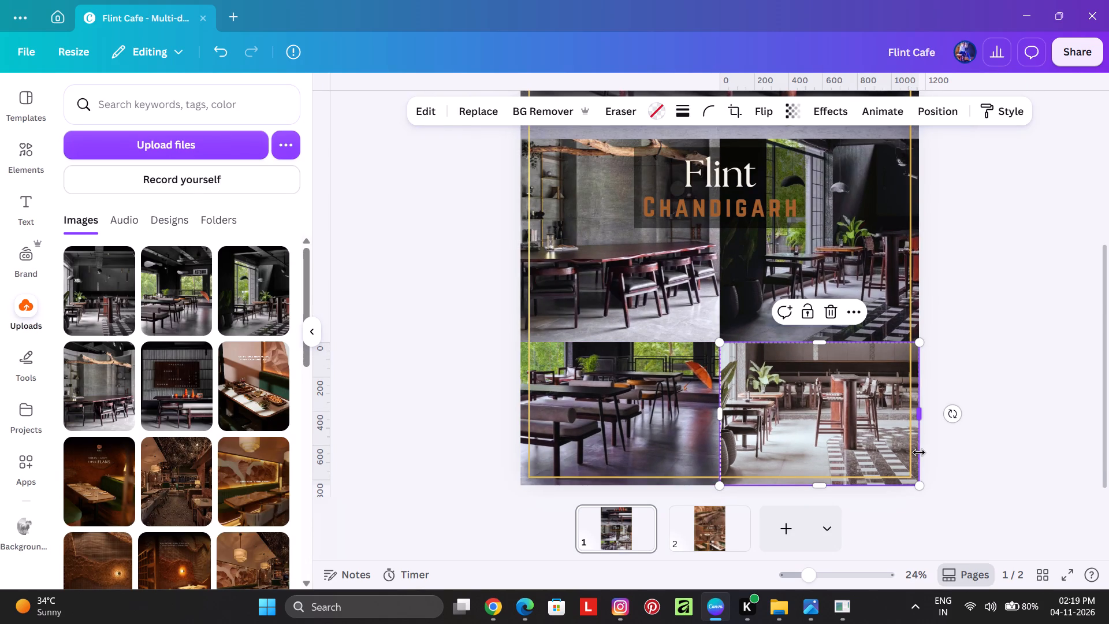
{"action": "left_click", "coordinate": [418, 117]}
{"action": "scroll", "coordinate": [183, 511], "scroll_direction": "down", "scroll_amount": 3}
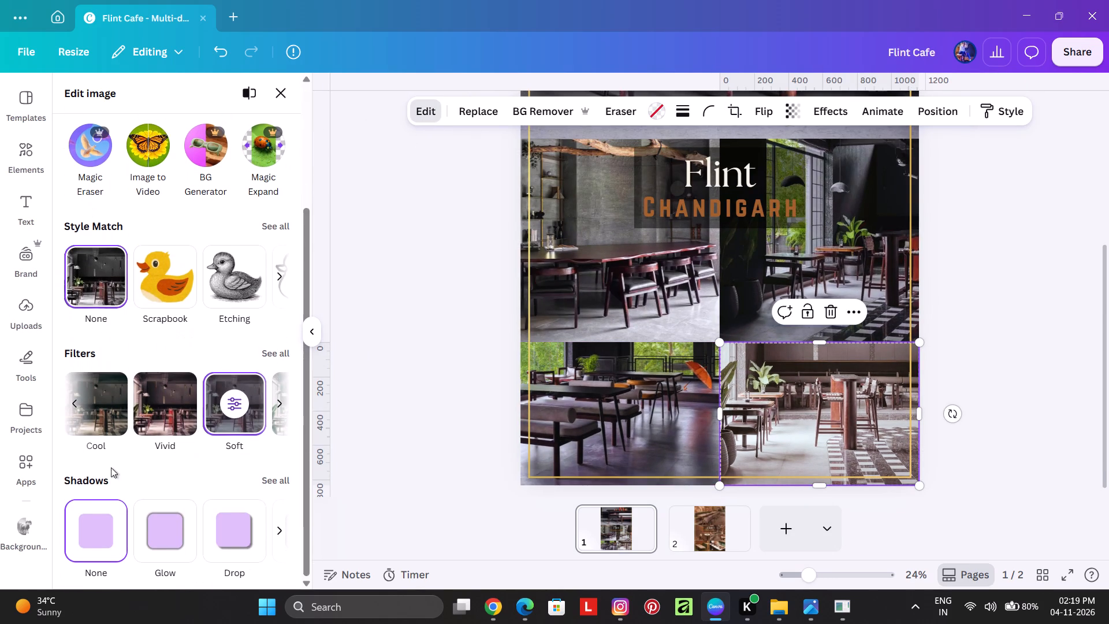
{"action": "left_click", "coordinate": [260, 355]}
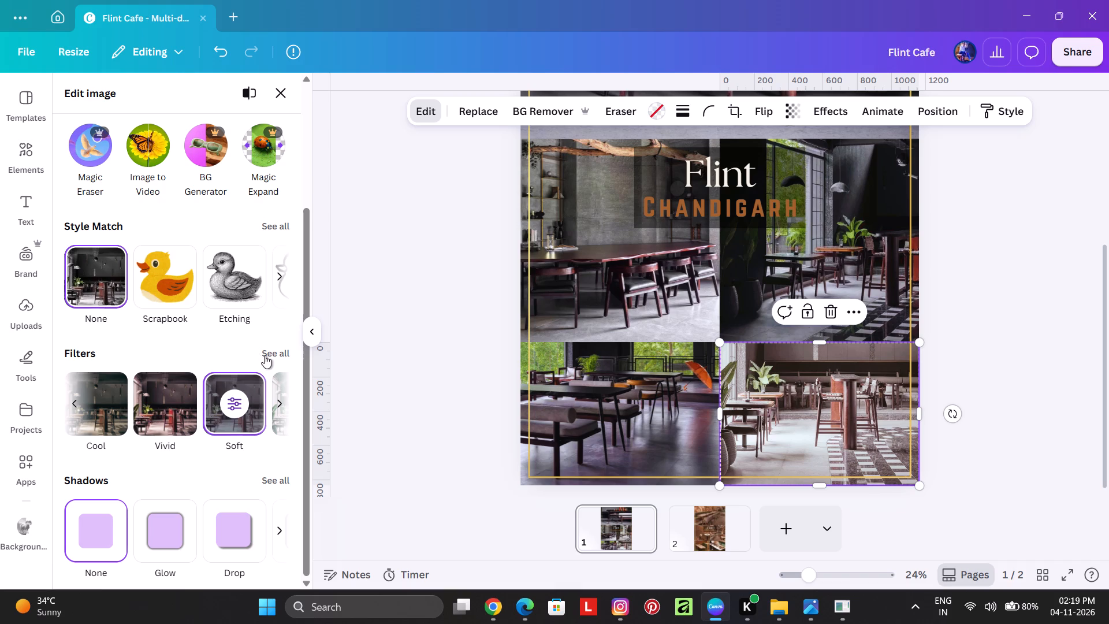
{"action": "left_click", "coordinate": [265, 355]}
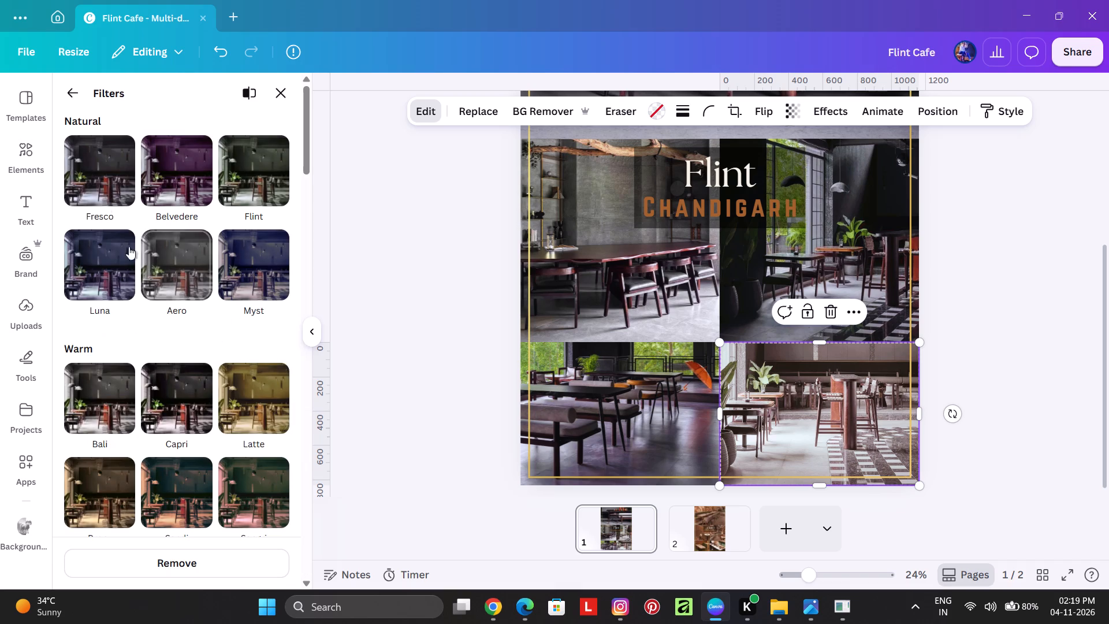
{"action": "left_click", "coordinate": [96, 188]}
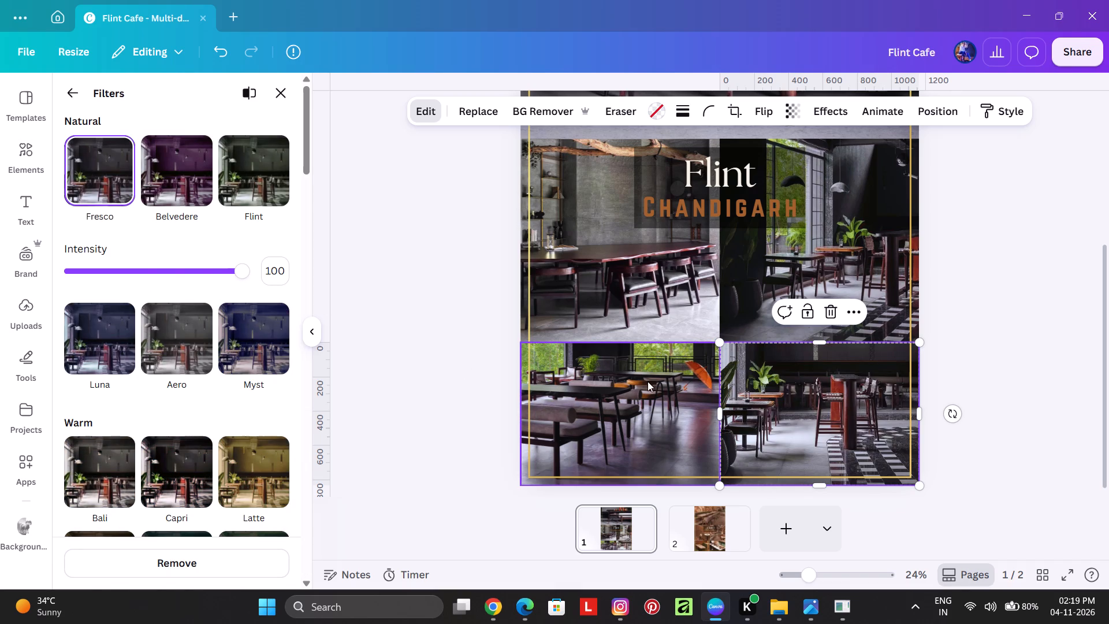
{"action": "left_click_drag", "start_coordinate": [280, 271], "coordinate": [264, 270]}
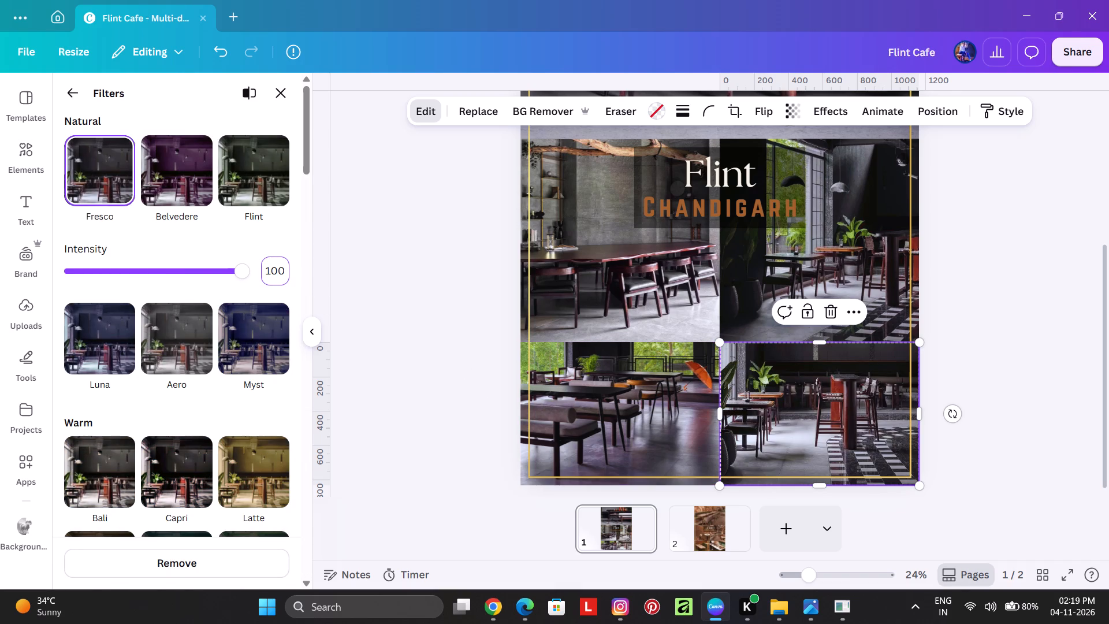
{"action": "left_click_drag", "start_coordinate": [277, 270], "coordinate": [244, 270]}
{"action": "left_click_drag", "start_coordinate": [286, 270], "coordinate": [248, 271]}
{"action": "type", "text": "50"}
{"action": "key", "text": "Return"}
{"action": "left_click", "coordinate": [411, 324]}
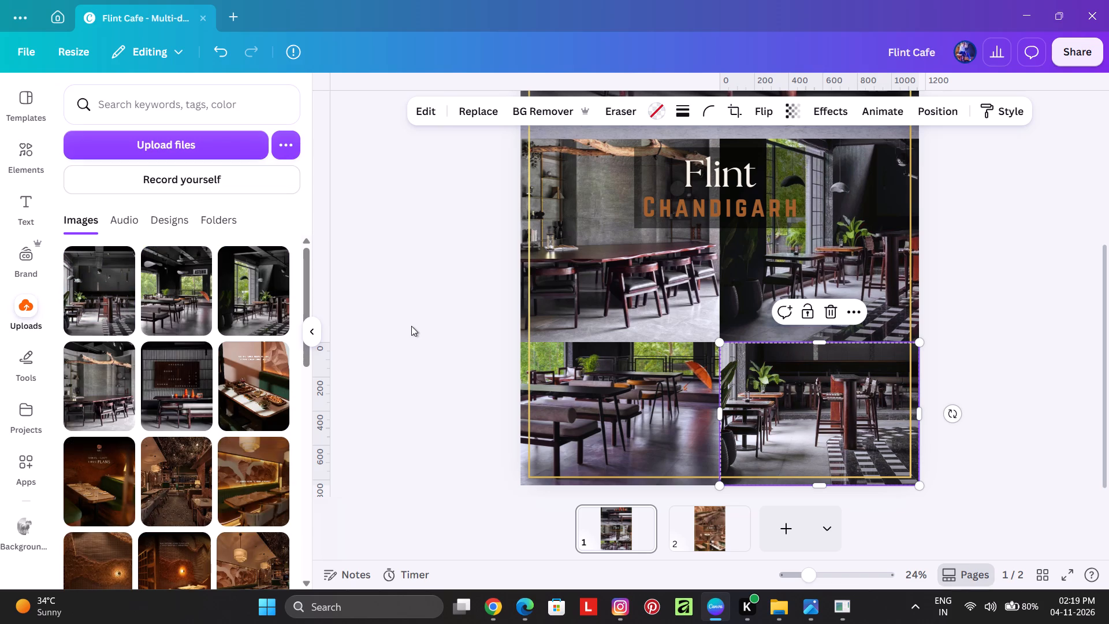
{"action": "scroll", "coordinate": [413, 328], "scroll_direction": "up", "scroll_amount": 2}
{"action": "left_click", "coordinate": [423, 327]}
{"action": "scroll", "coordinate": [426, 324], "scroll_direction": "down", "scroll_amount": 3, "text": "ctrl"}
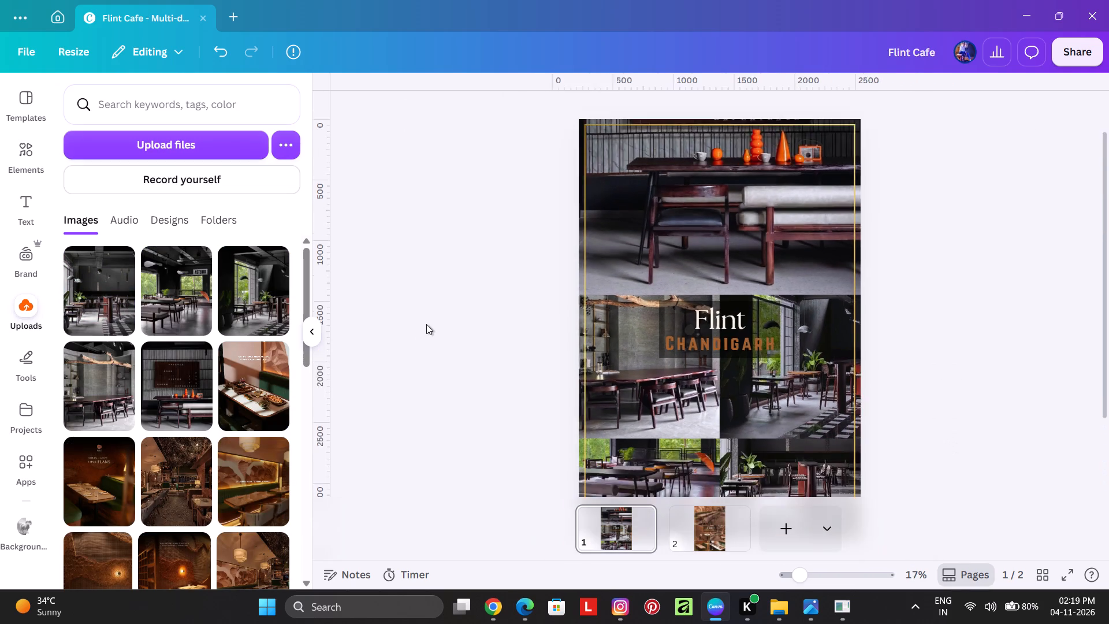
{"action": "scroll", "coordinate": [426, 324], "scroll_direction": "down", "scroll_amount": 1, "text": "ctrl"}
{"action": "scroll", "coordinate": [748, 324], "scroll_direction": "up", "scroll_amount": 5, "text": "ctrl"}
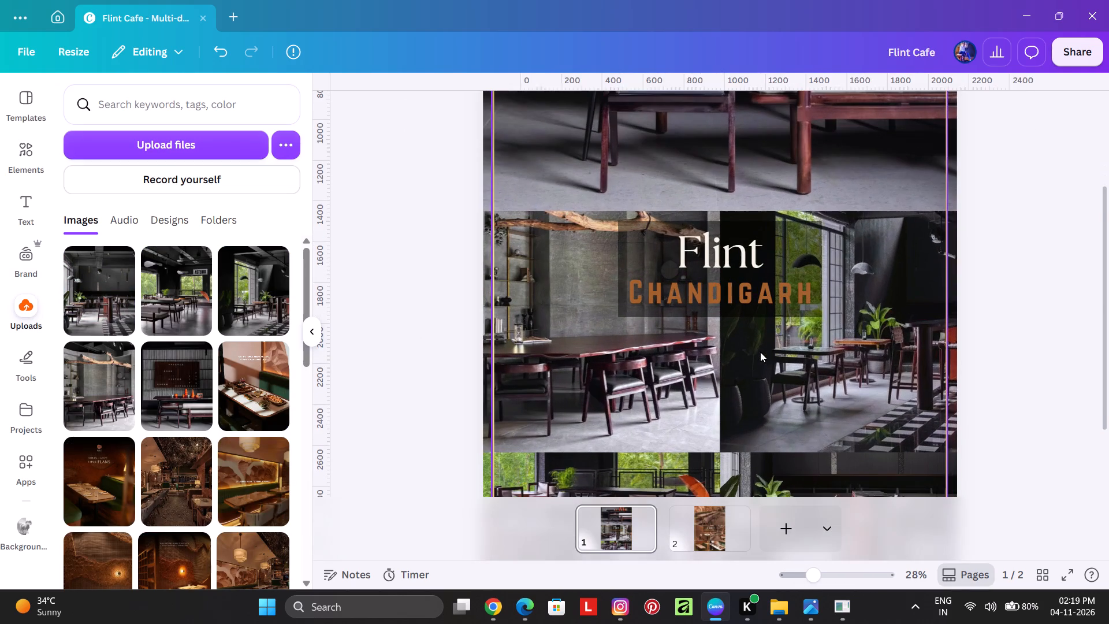
Examine the whole page 1 collage and compare it with page 2's original Flint Chandigarh layout.
{"action": "scroll", "coordinate": [769, 345], "scroll_direction": "down", "scroll_amount": 3}
{"action": "scroll", "coordinate": [767, 348], "scroll_direction": "down", "scroll_amount": 2, "text": "ctrl"}
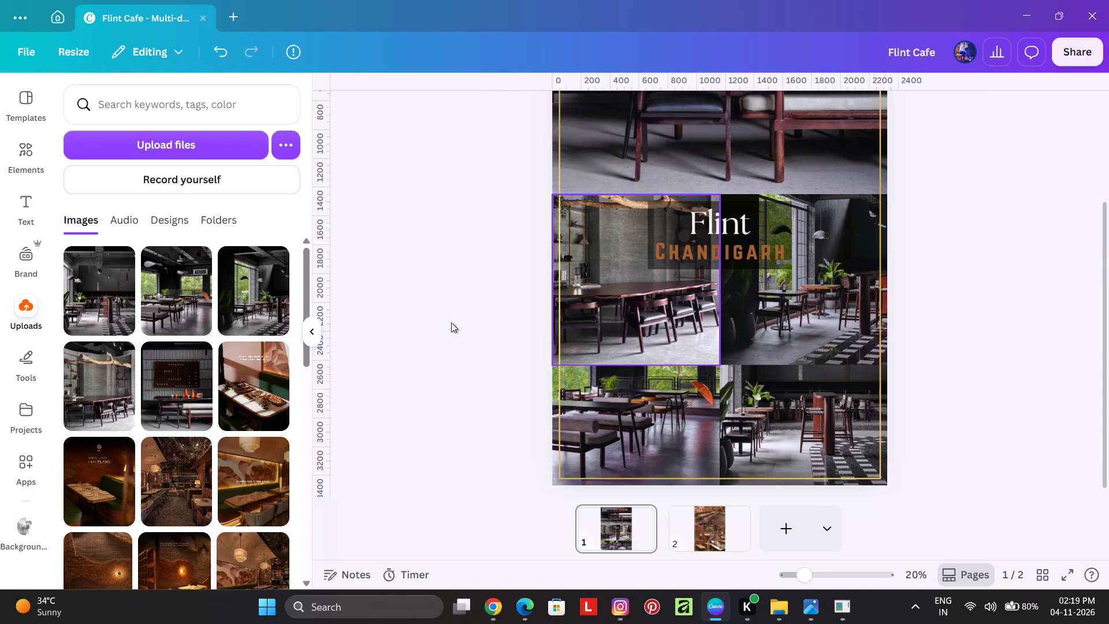
{"action": "left_click", "coordinate": [434, 318]}
{"action": "left_click", "coordinate": [722, 523]}
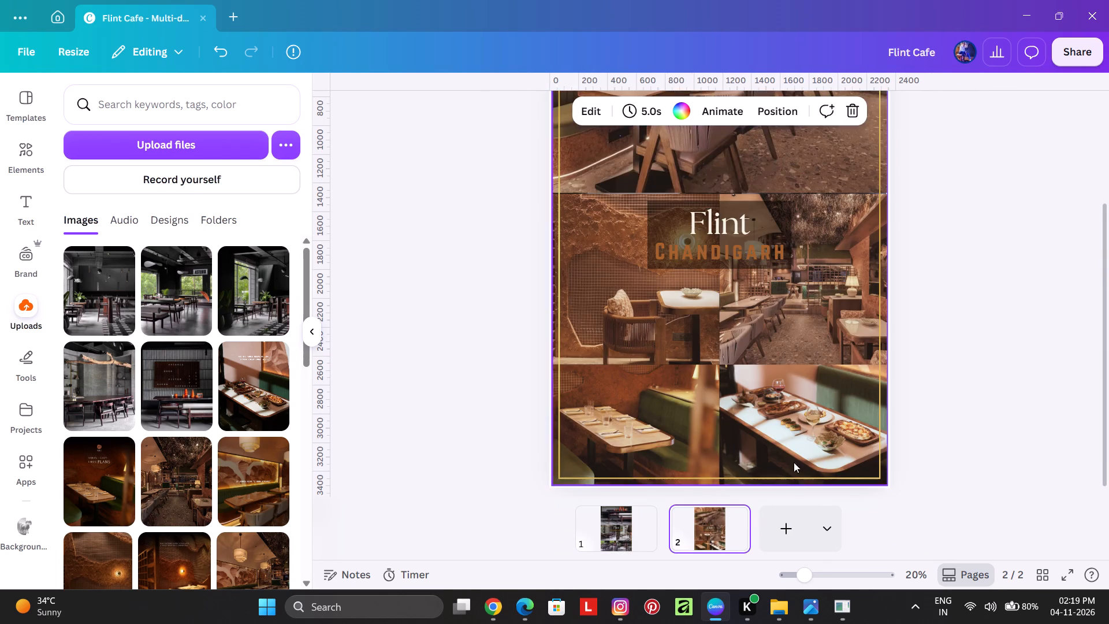
{"action": "scroll", "coordinate": [752, 365], "scroll_direction": "down", "scroll_amount": 2, "text": "ctrl"}
{"action": "left_click", "coordinate": [619, 519]}
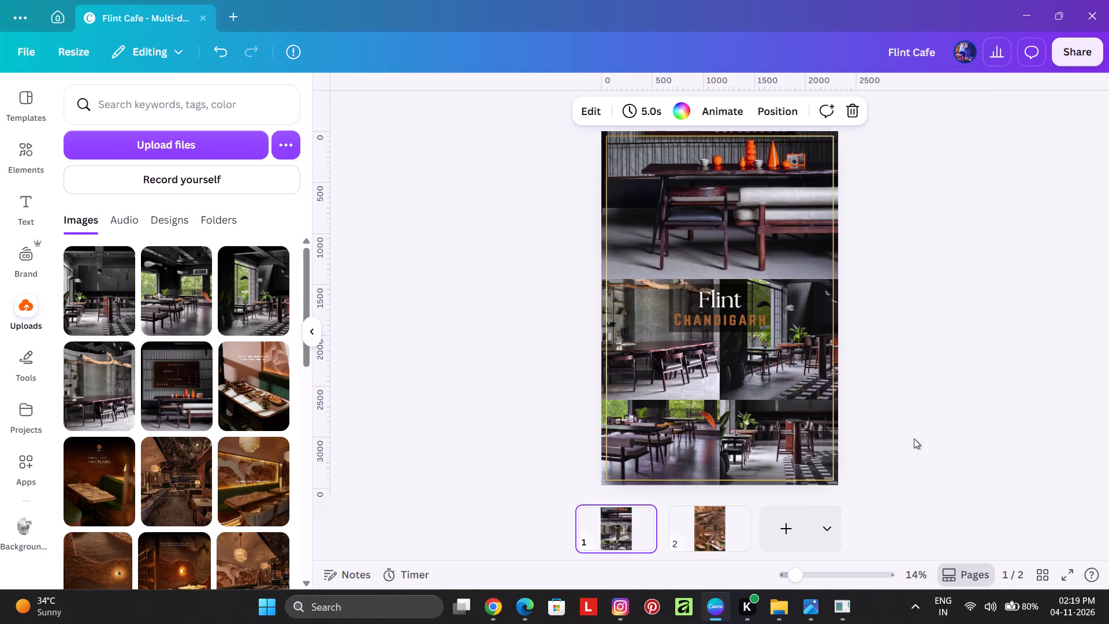
{"action": "left_click", "coordinate": [916, 439]}
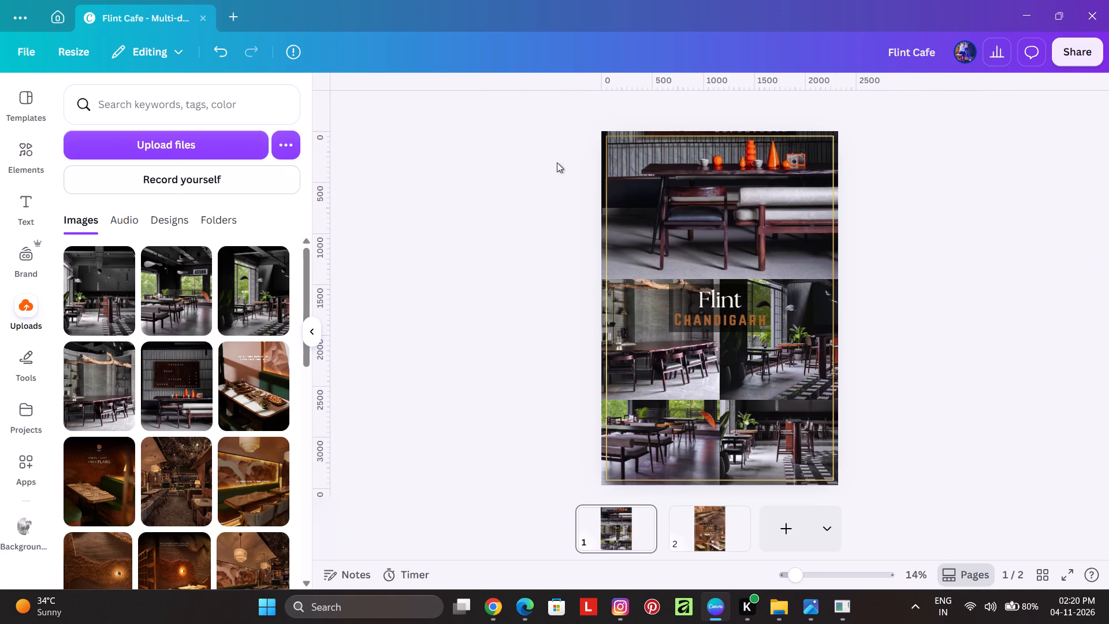
{"action": "scroll", "coordinate": [182, 272], "scroll_direction": "up", "scroll_amount": 2, "text": "ctrl"}
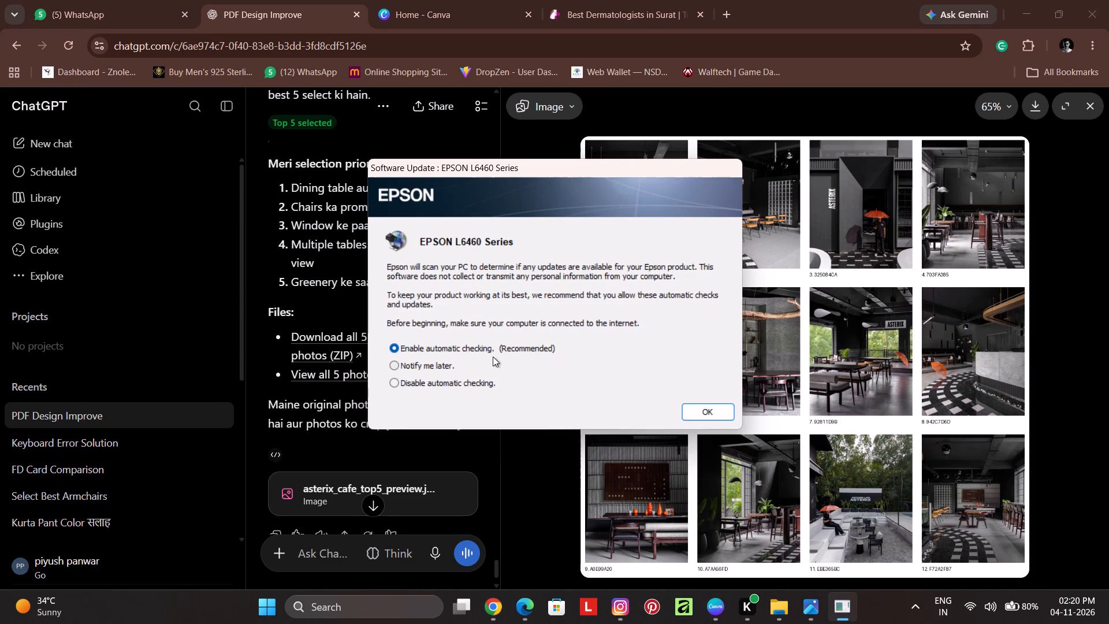
{"action": "left_click", "coordinate": [690, 414]}
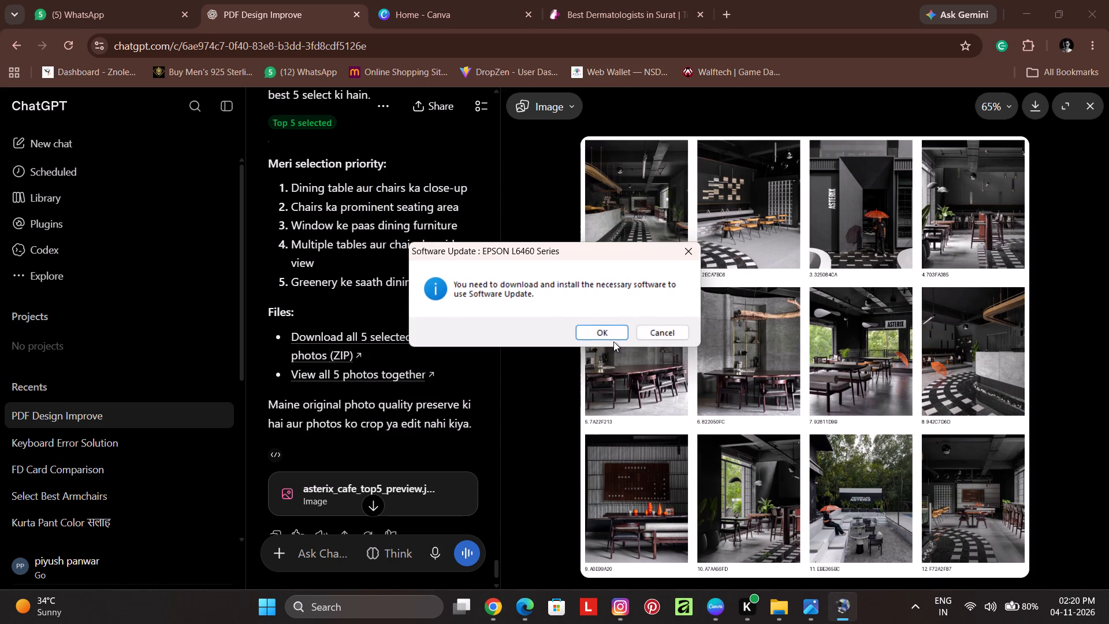
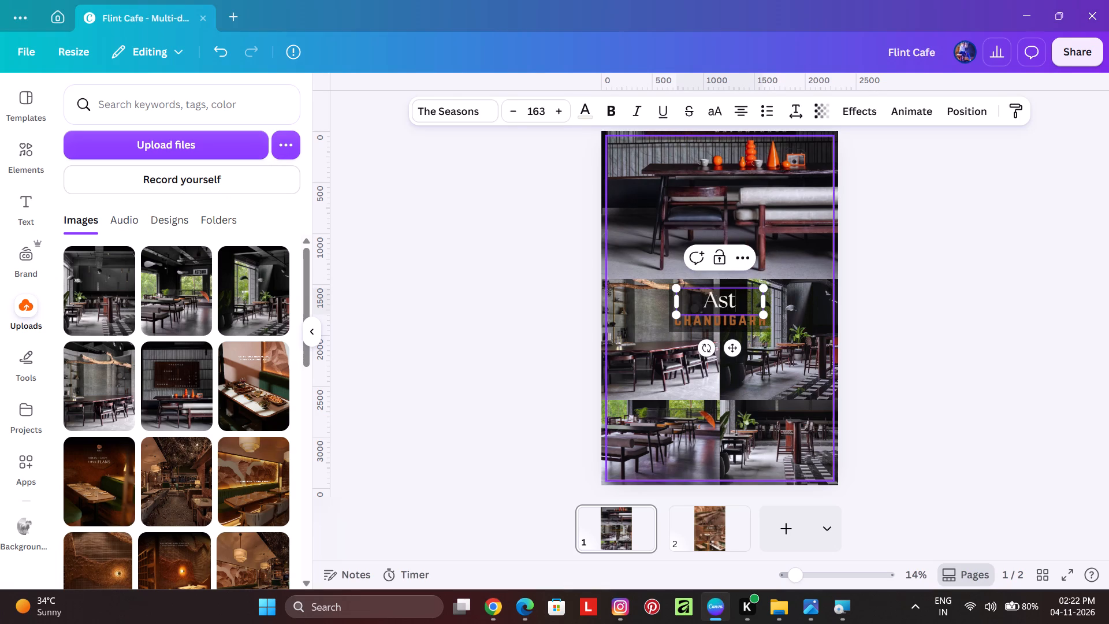
Complete page 1's title text so it reads Asterix.
{"action": "type", "text": "er"}
{"action": "type", "text": "ix"}
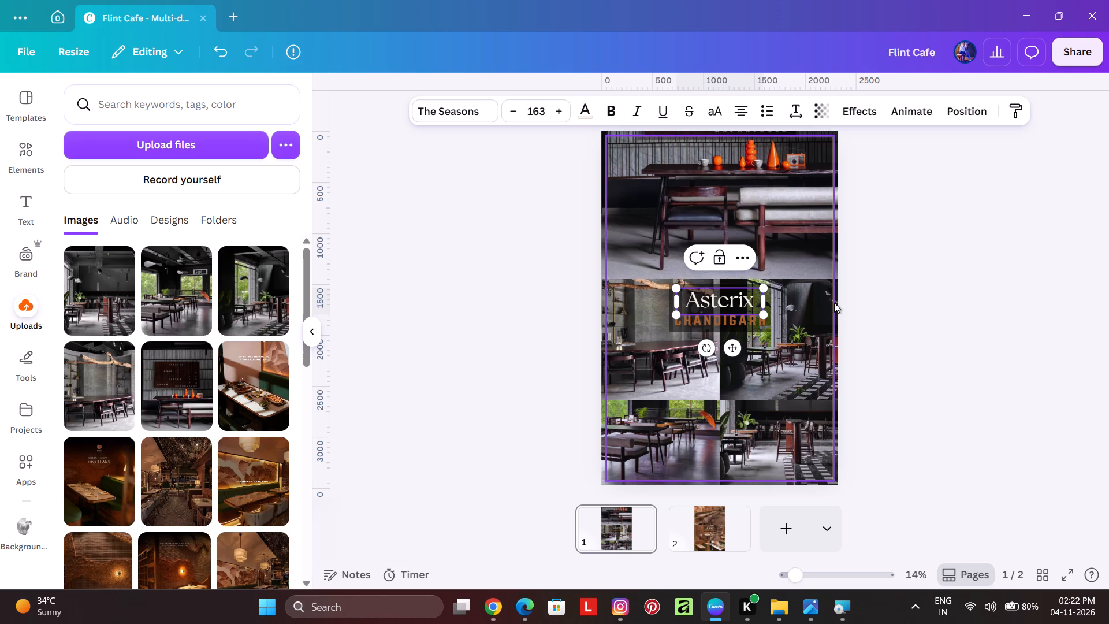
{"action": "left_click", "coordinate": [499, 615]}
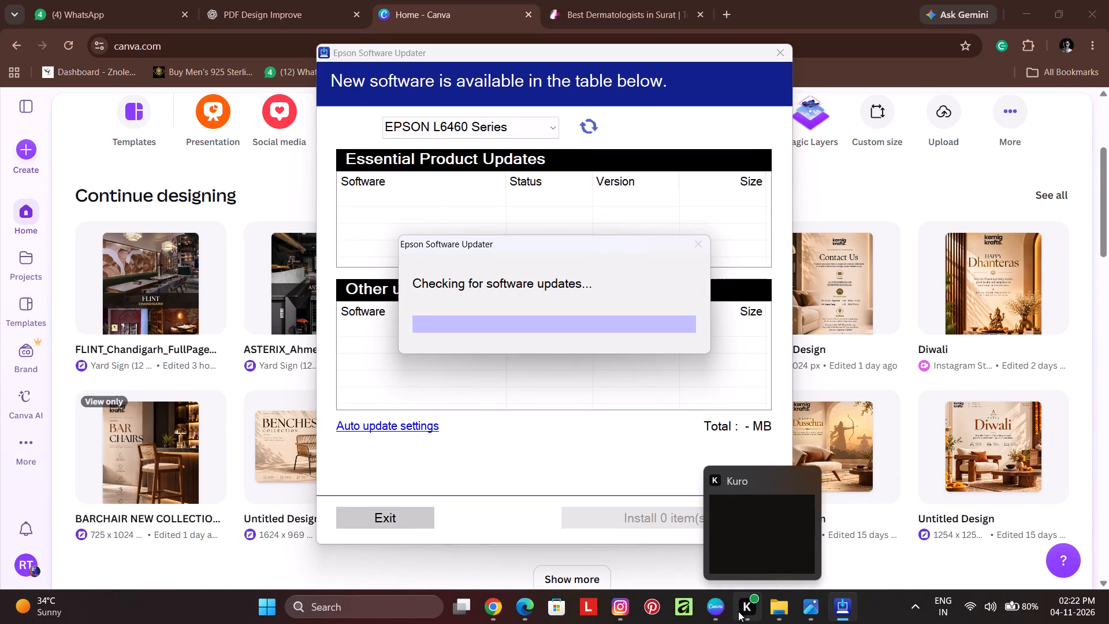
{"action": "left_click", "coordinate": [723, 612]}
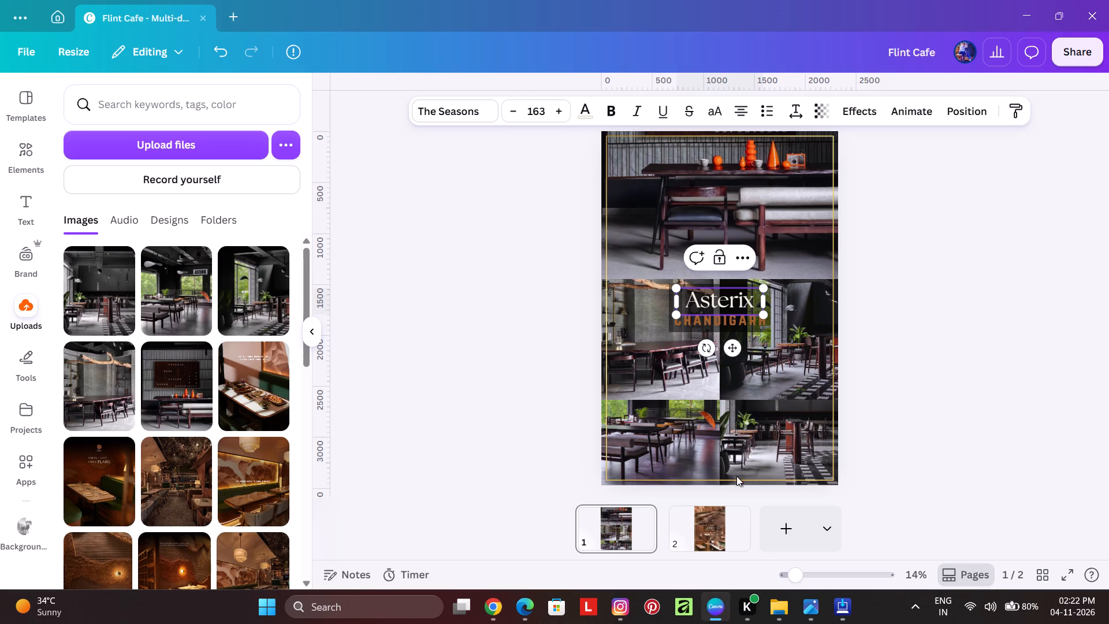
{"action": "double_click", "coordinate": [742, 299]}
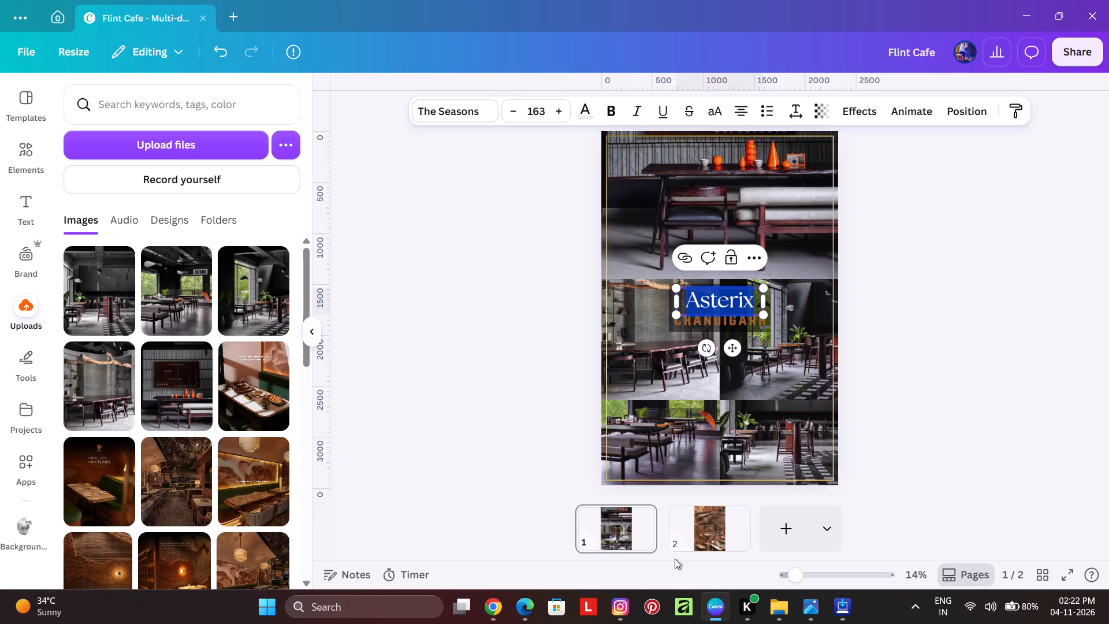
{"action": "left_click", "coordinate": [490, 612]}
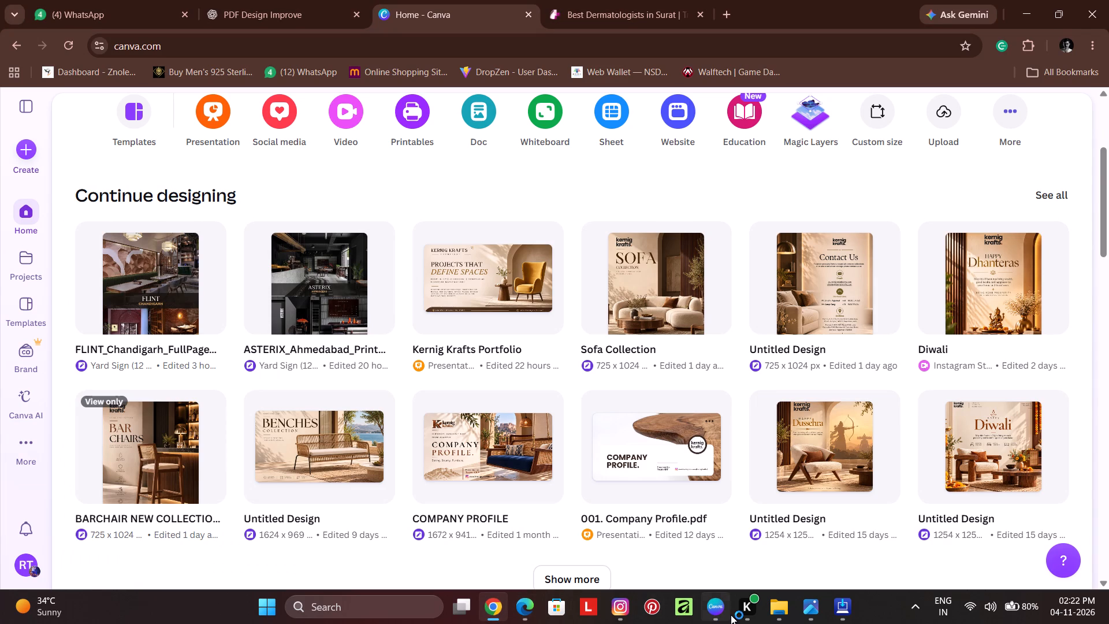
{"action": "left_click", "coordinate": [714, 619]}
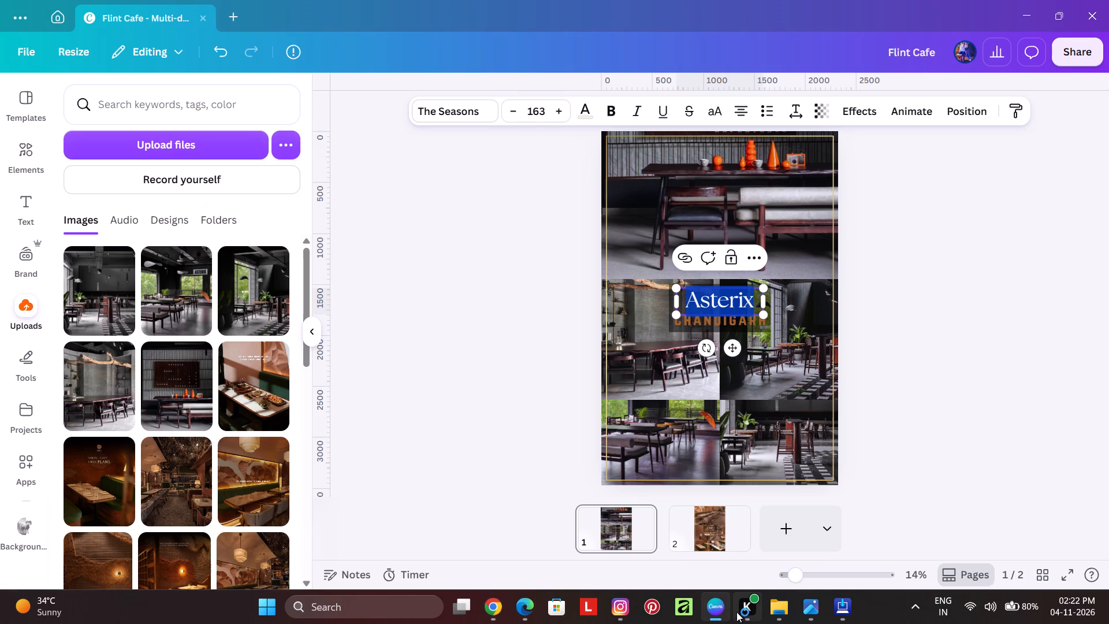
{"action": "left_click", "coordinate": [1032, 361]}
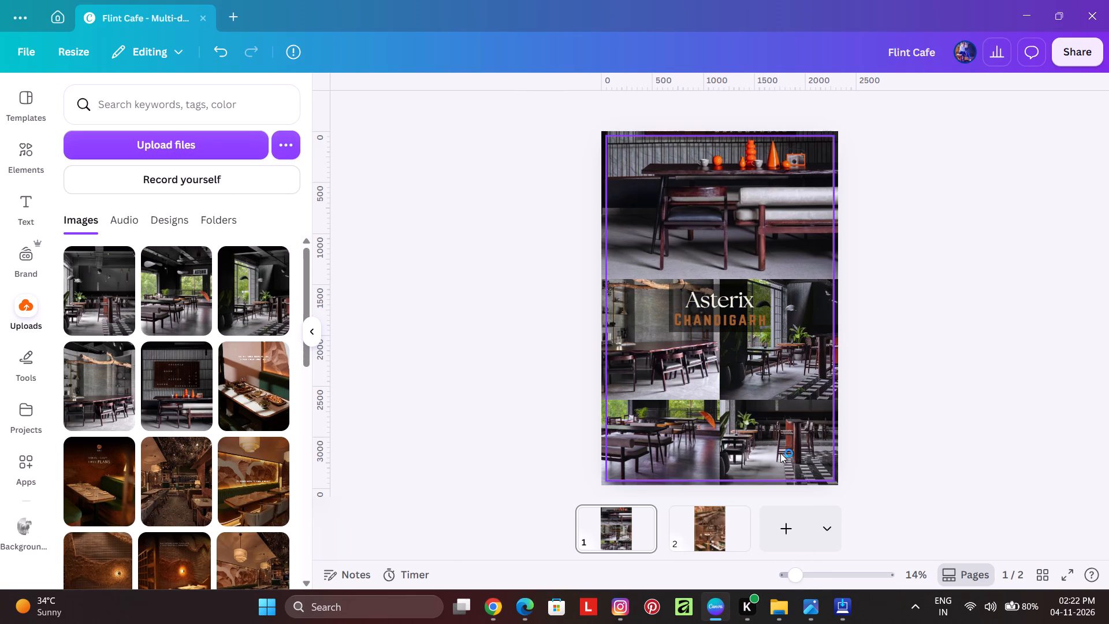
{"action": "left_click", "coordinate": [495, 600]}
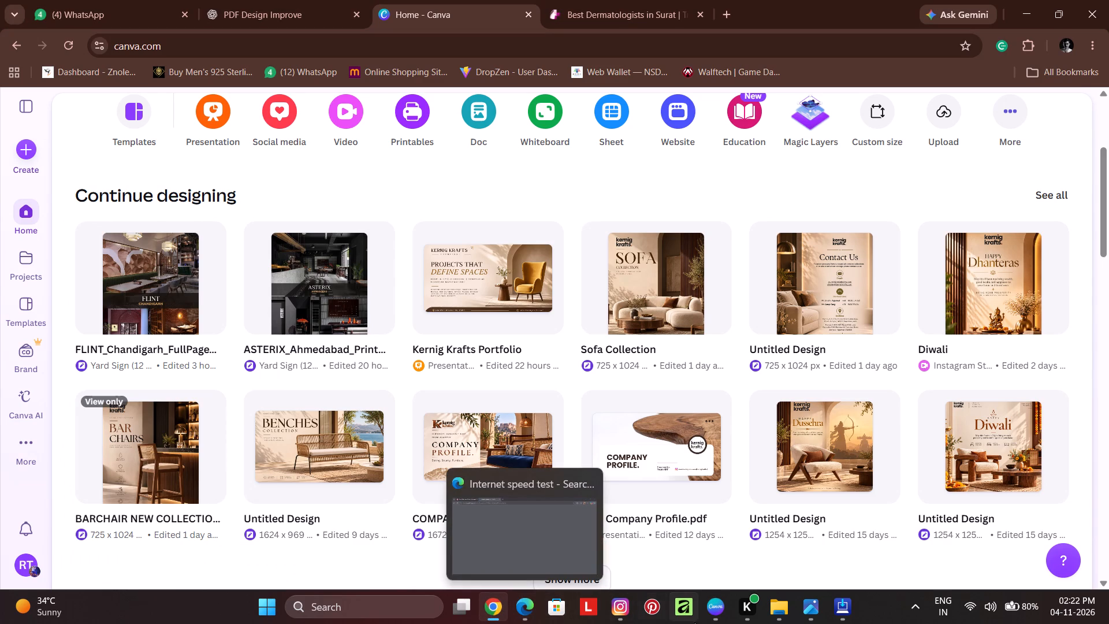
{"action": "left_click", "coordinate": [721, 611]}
Replace the word Chandigarh below page 1's Asterix title with Ahmedabad and leave text editing.
{"action": "double_click", "coordinate": [740, 317]}
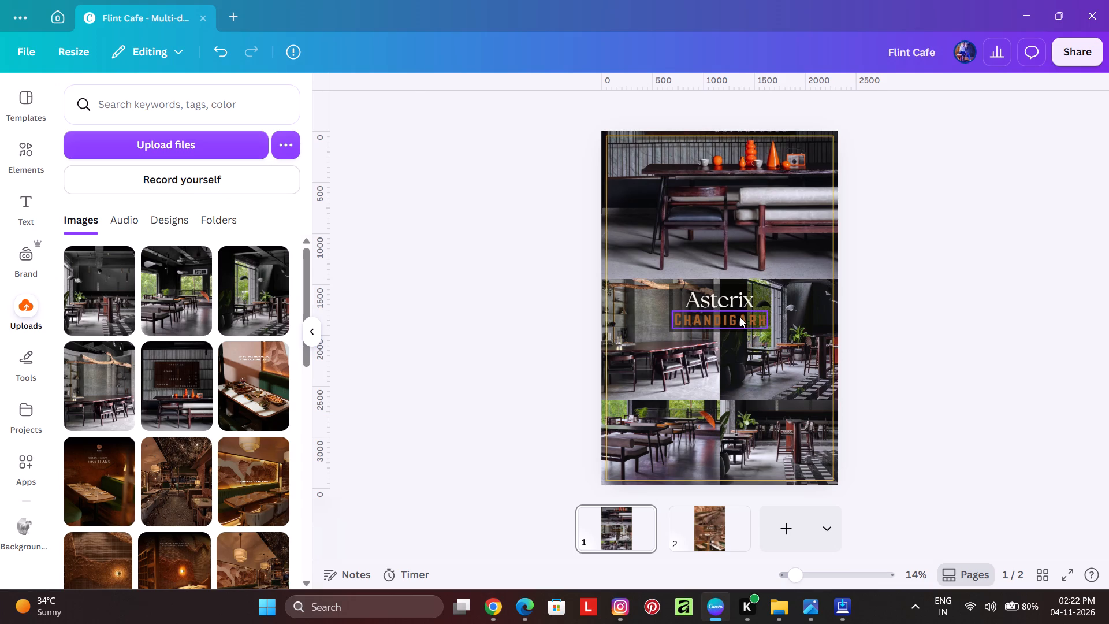
{"action": "key", "text": "BackSpace"}
{"action": "key", "text": "shift+a"}
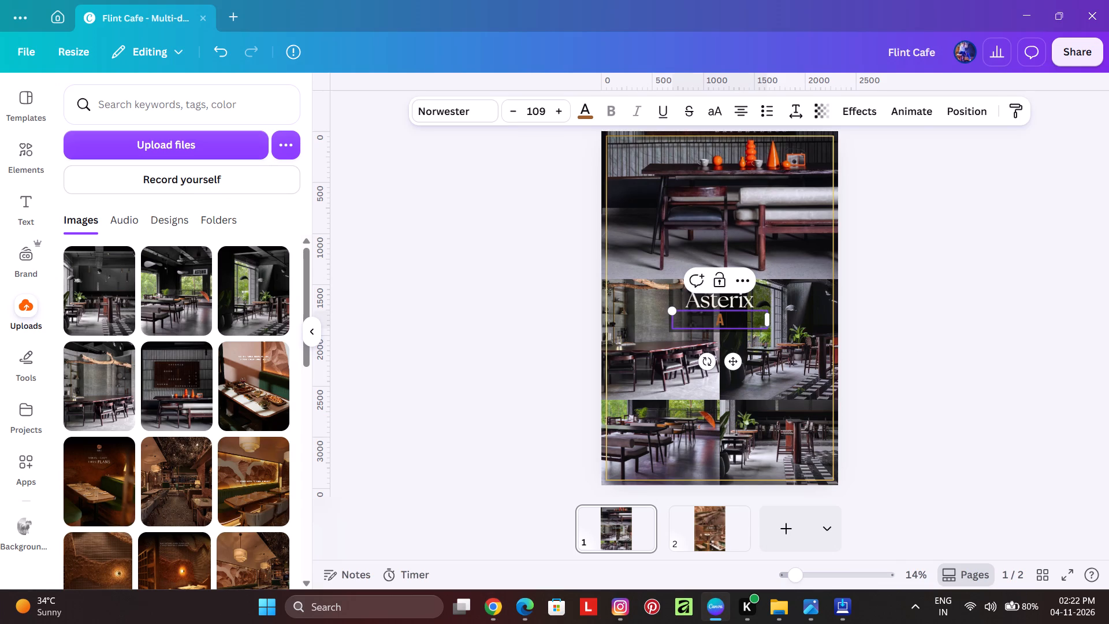
{"action": "key", "text": "shift+g"}
{"action": "key", "text": "BackSpace"}
{"action": "key", "text": "h"}
{"action": "type", "text": "md"}
{"action": "key", "text": "e"}
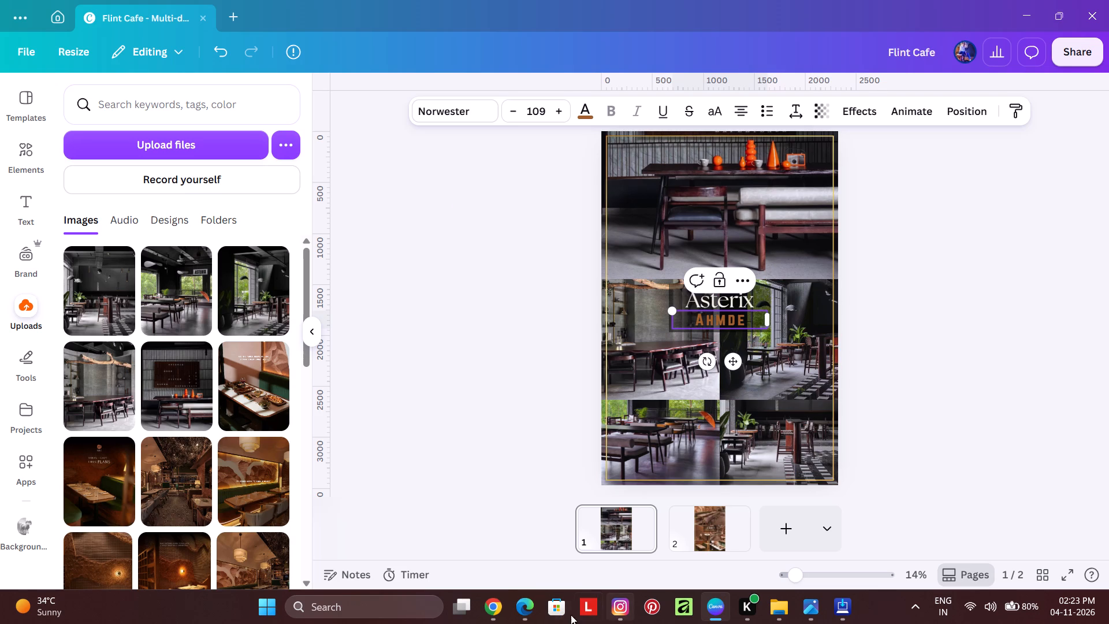
{"action": "left_click", "coordinate": [501, 611]}
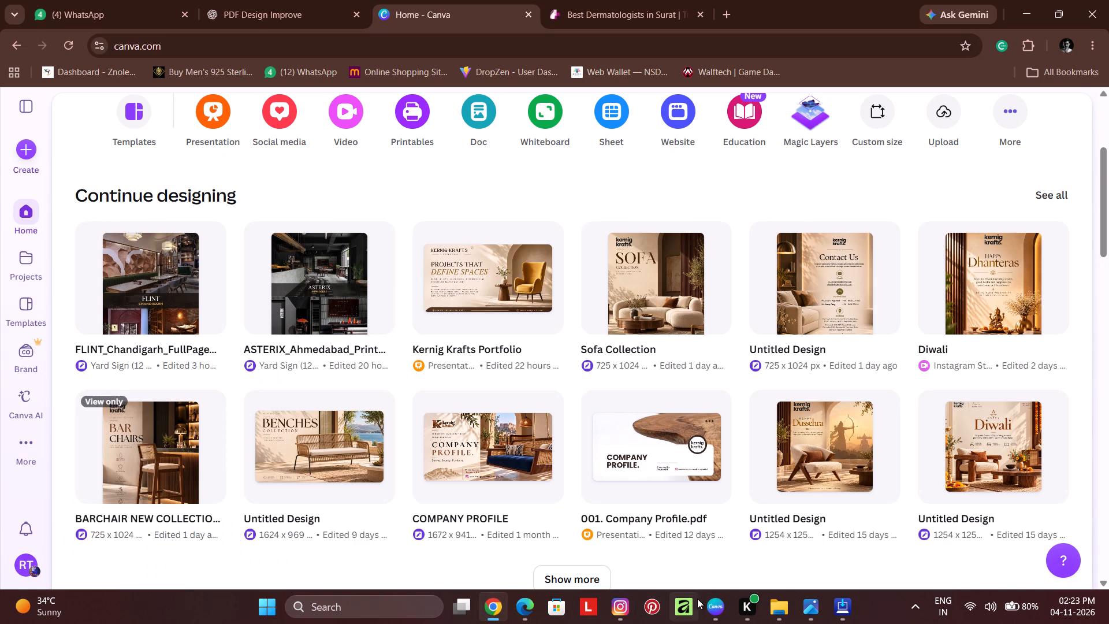
{"action": "left_click", "coordinate": [719, 608]}
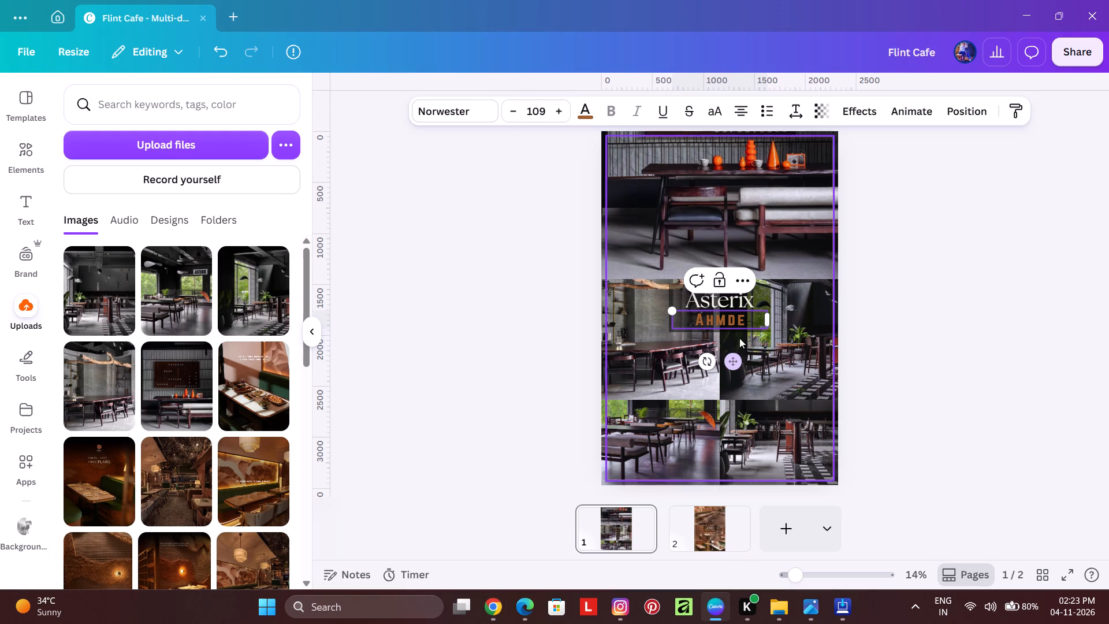
{"action": "left_click", "coordinate": [724, 317]}
{"action": "left_click", "coordinate": [728, 320]}
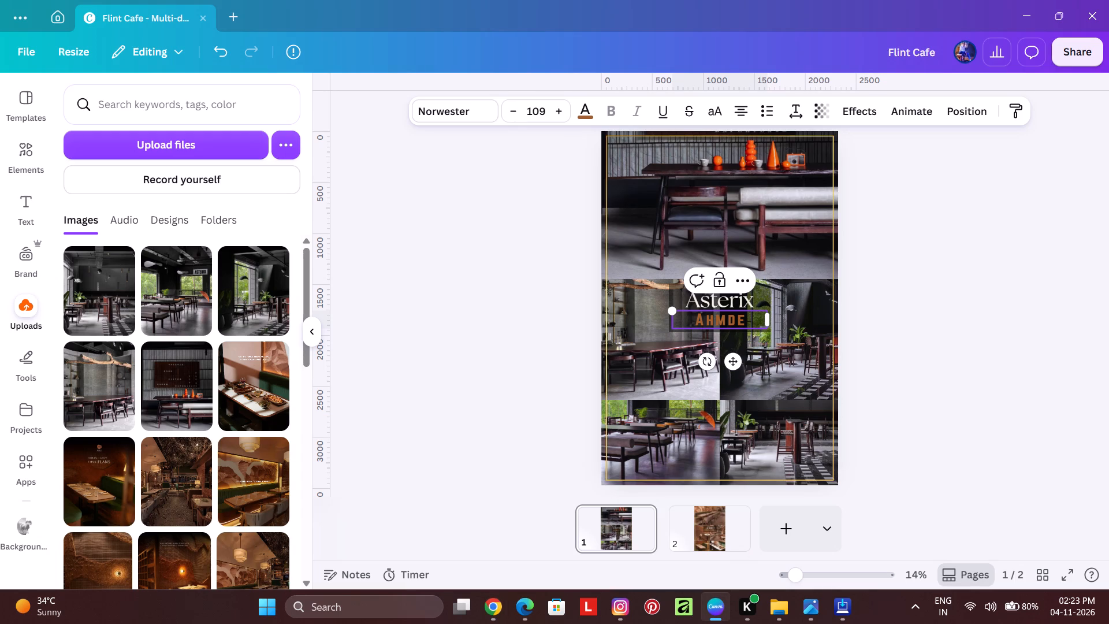
{"action": "double_click", "coordinate": [733, 319]}
{"action": "double_click", "coordinate": [743, 321]}
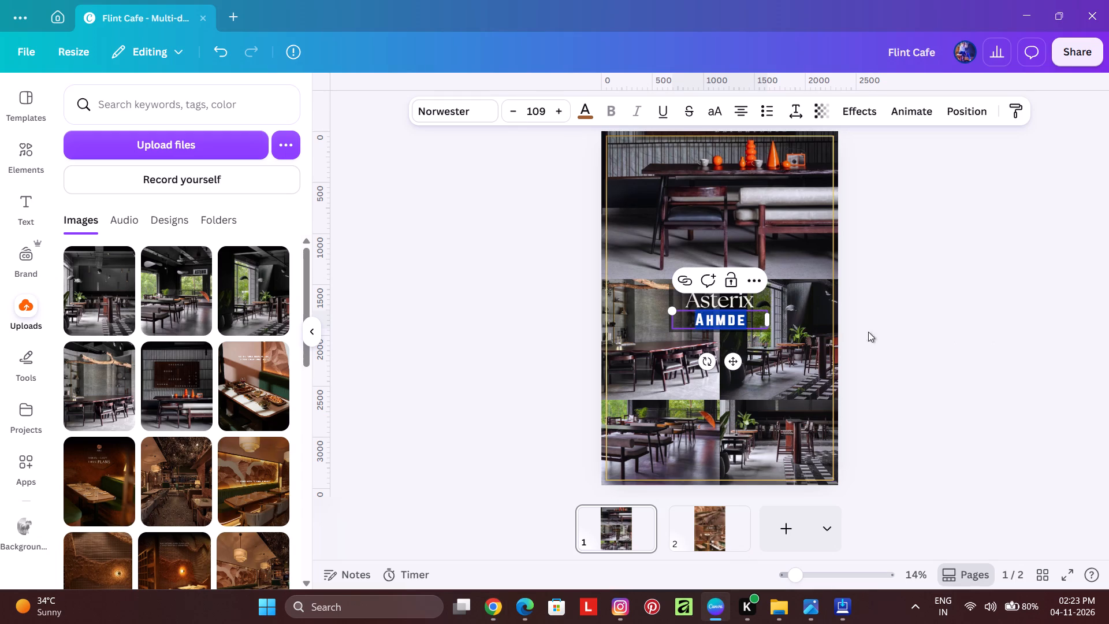
{"action": "left_click", "coordinate": [751, 325]}
{"action": "double_click", "coordinate": [750, 322]}
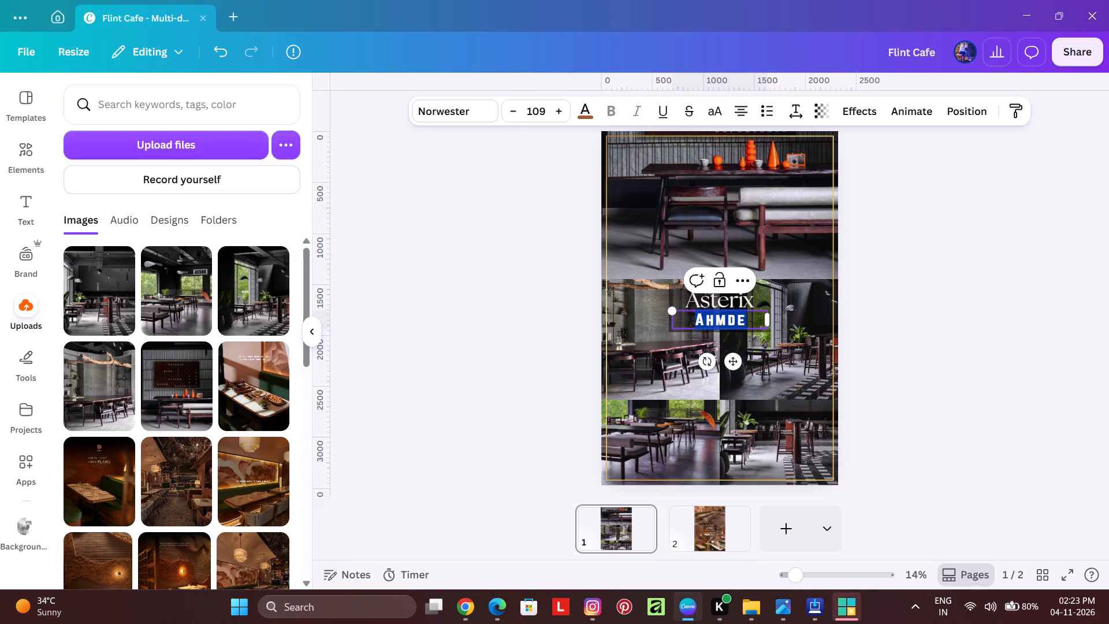
{"action": "left_click", "coordinate": [753, 317]}
{"action": "left_click", "coordinate": [909, 328]}
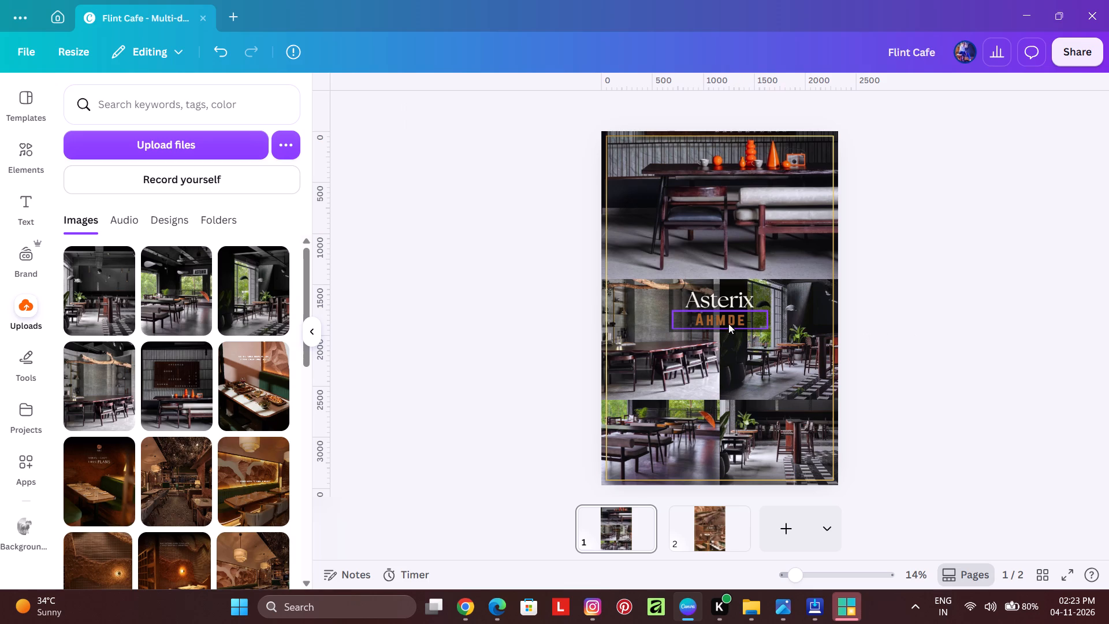
{"action": "double_click", "coordinate": [728, 324]}
{"action": "left_click", "coordinate": [742, 319]}
{"action": "key", "text": "BackSpace"}
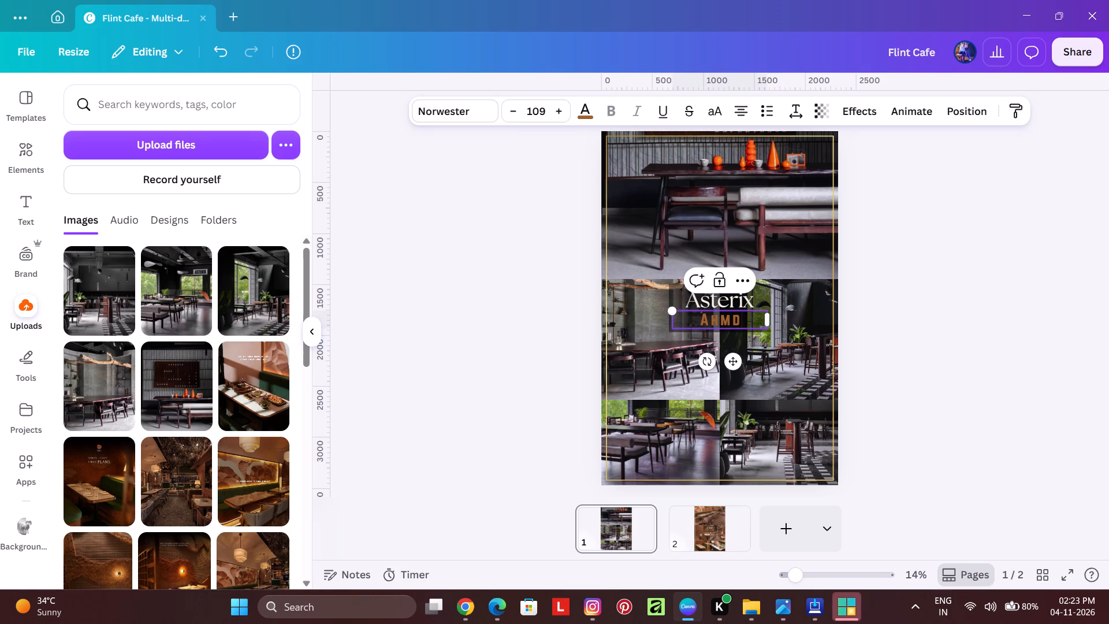
{"action": "key", "text": "BackSpace"}
{"action": "key", "text": "e"}
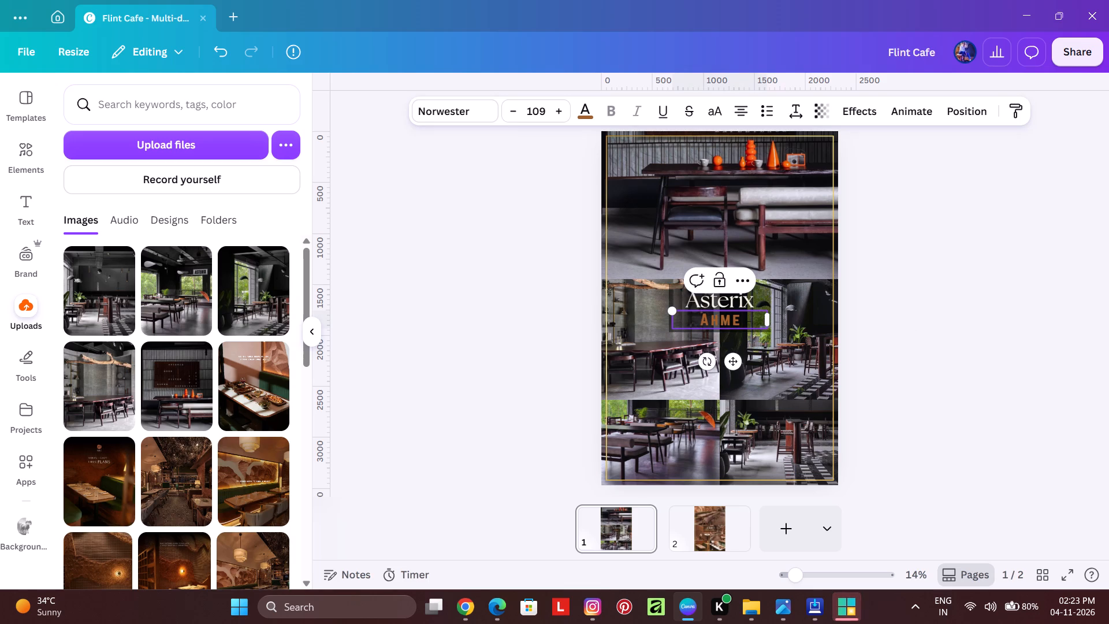
{"action": "key", "text": "d"}
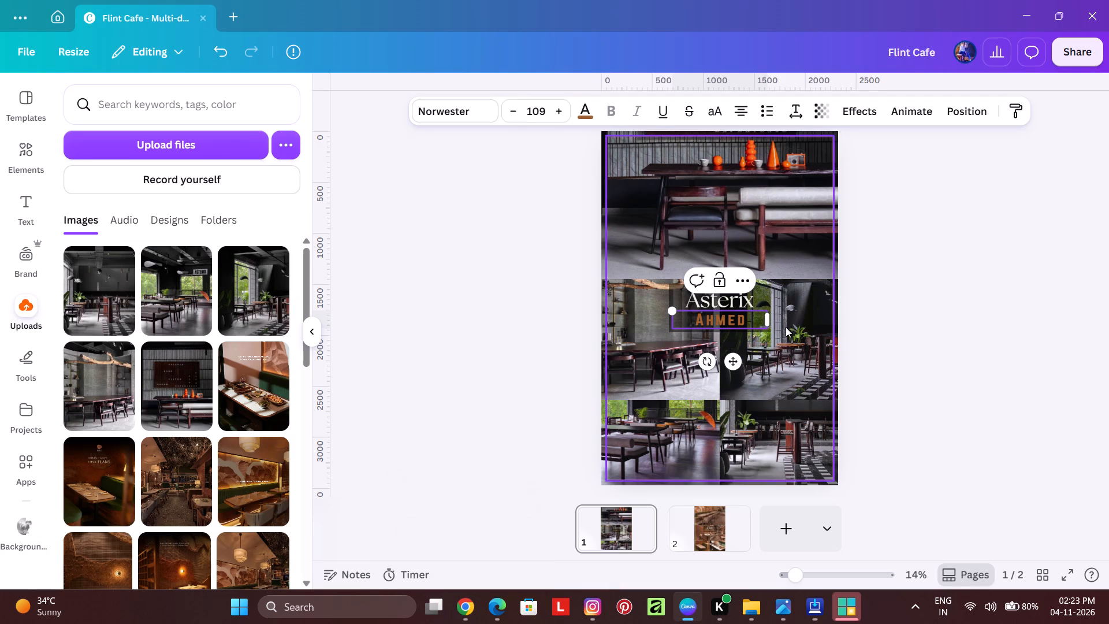
{"action": "key", "text": "a"}
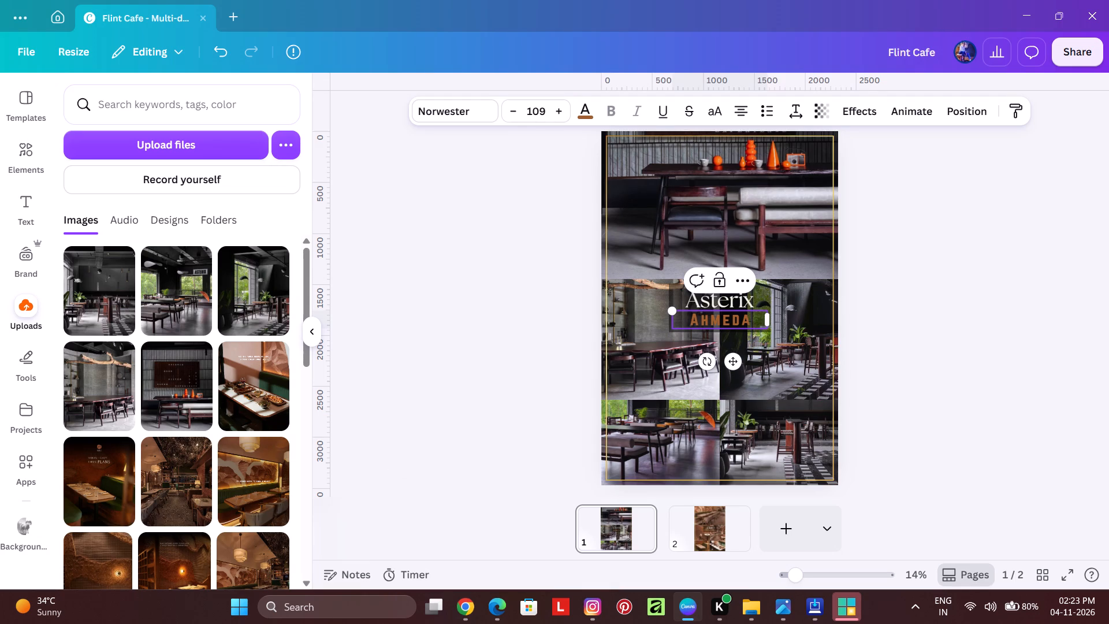
{"action": "type", "text": "bad"}
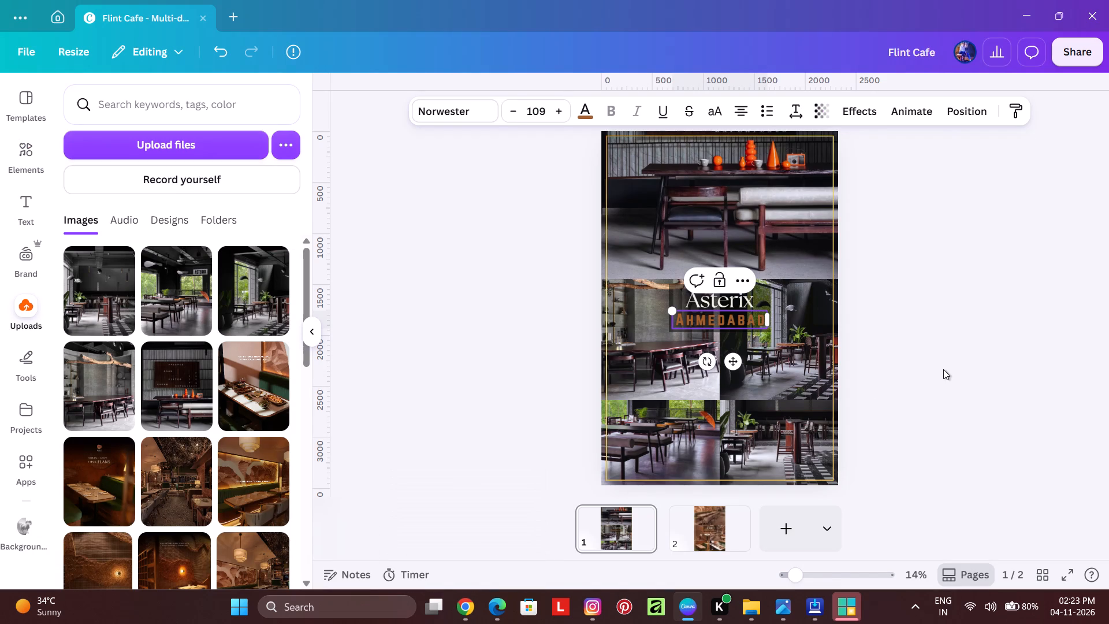
{"action": "left_click", "coordinate": [967, 420]}
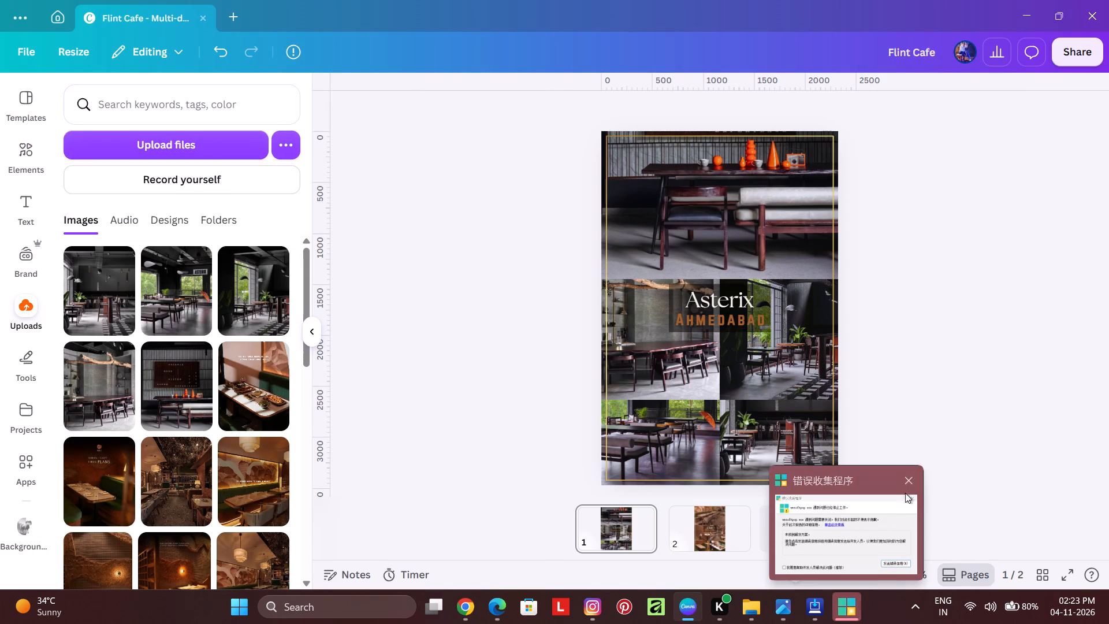
Close the Chinese-language error reporter window.
{"action": "left_click", "coordinate": [919, 485]}
Switch to Epson Software Updater, turn off repeat display of the registration message, open product registration for India and close its web page.
{"action": "left_click", "coordinate": [839, 618]}
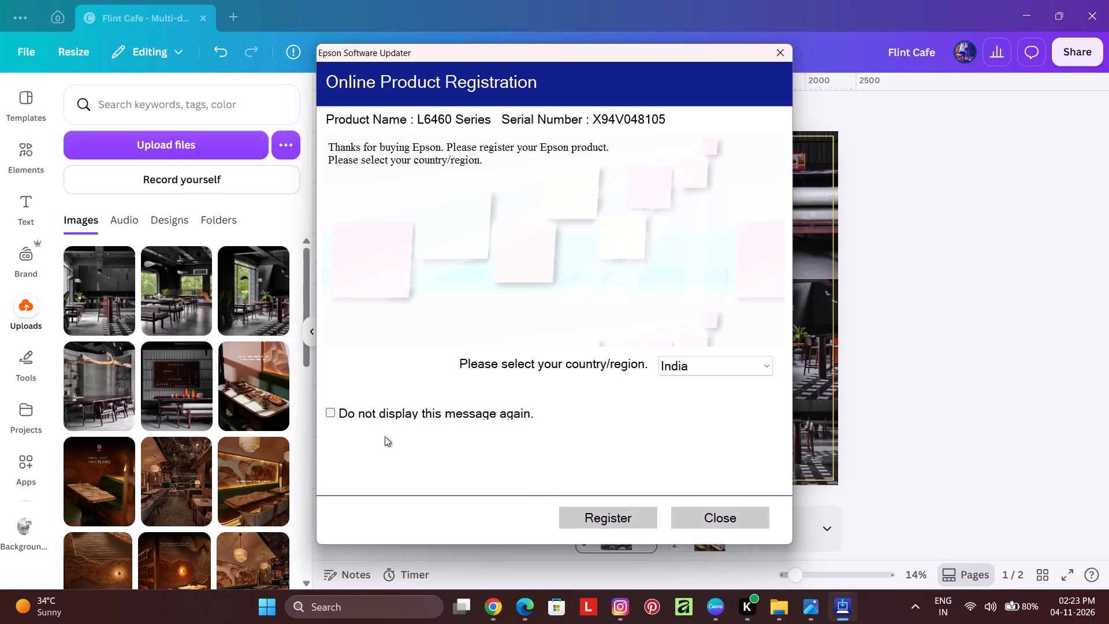
{"action": "left_click", "coordinate": [330, 413]}
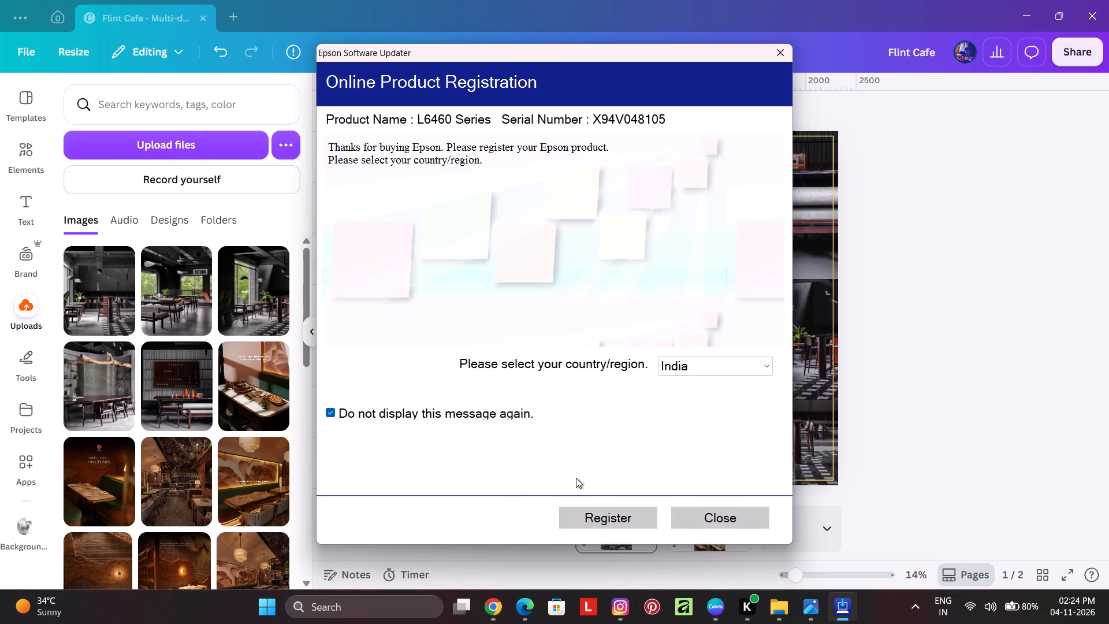
{"action": "left_click", "coordinate": [608, 517]}
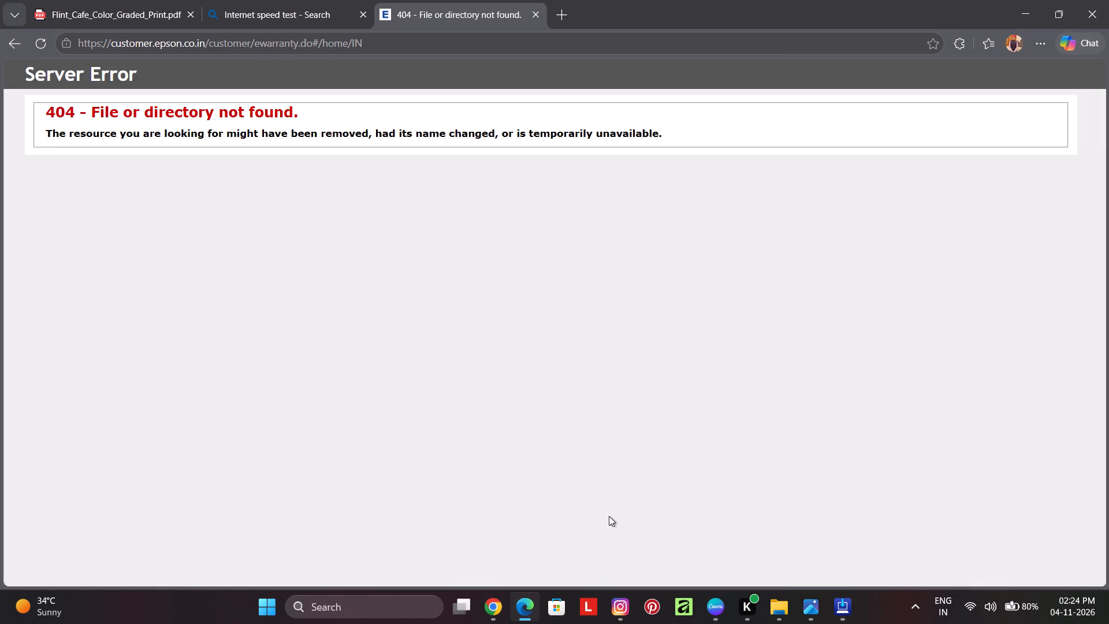
{"action": "left_click", "coordinate": [538, 16]}
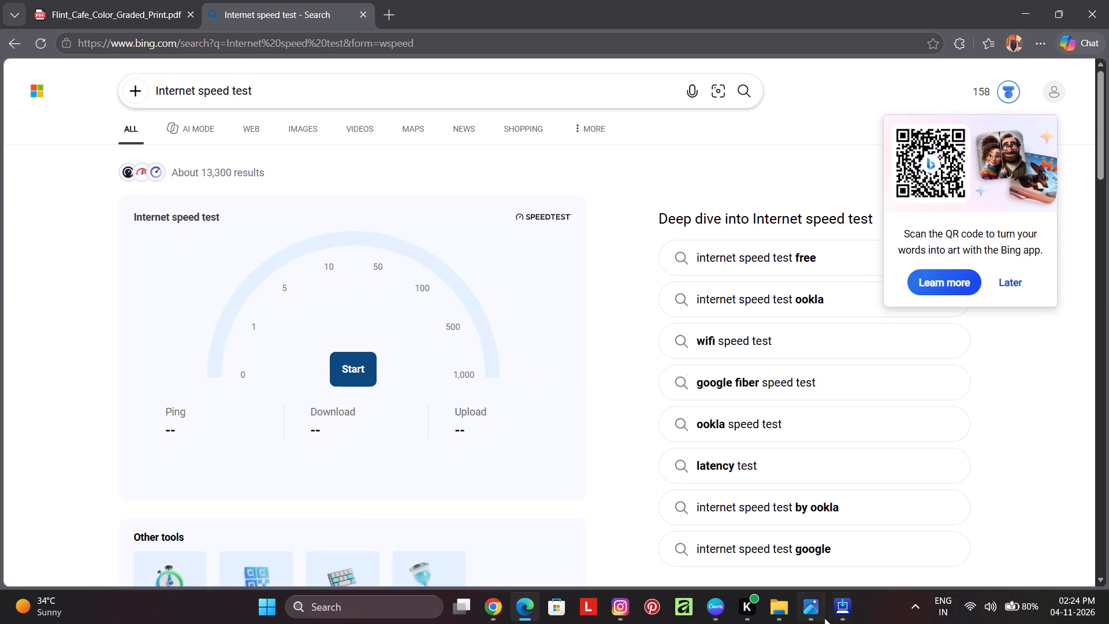
Return to Epson Software Updater and examine the essential updates and other useful software offered for the EPSON L6460 Series.
{"action": "left_click", "coordinate": [847, 547]}
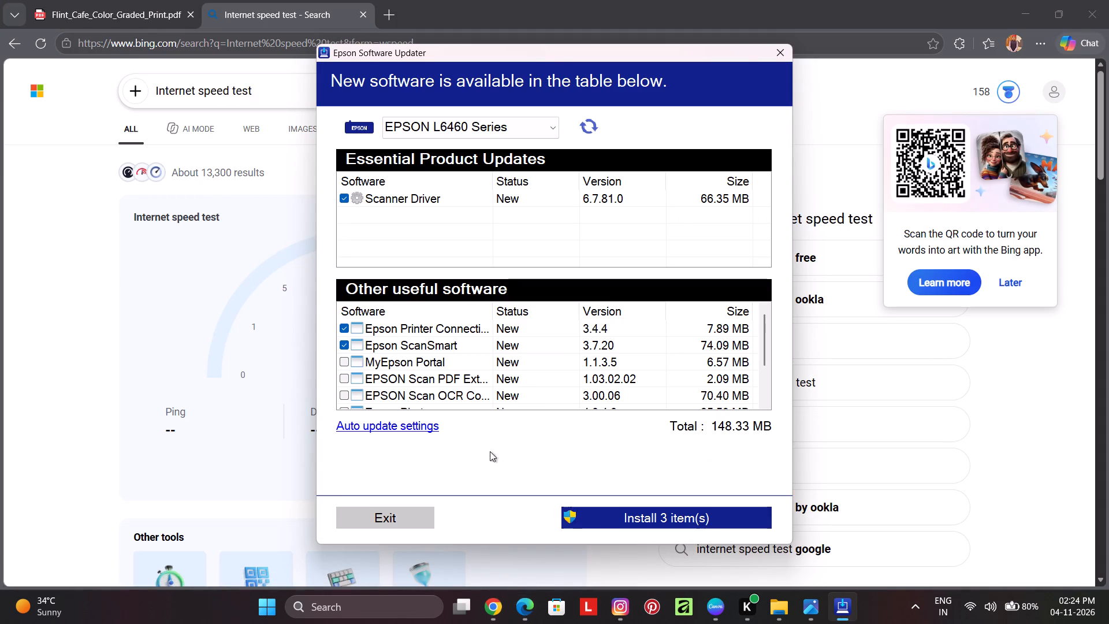
{"action": "scroll", "coordinate": [490, 371], "scroll_direction": "down", "scroll_amount": 5}
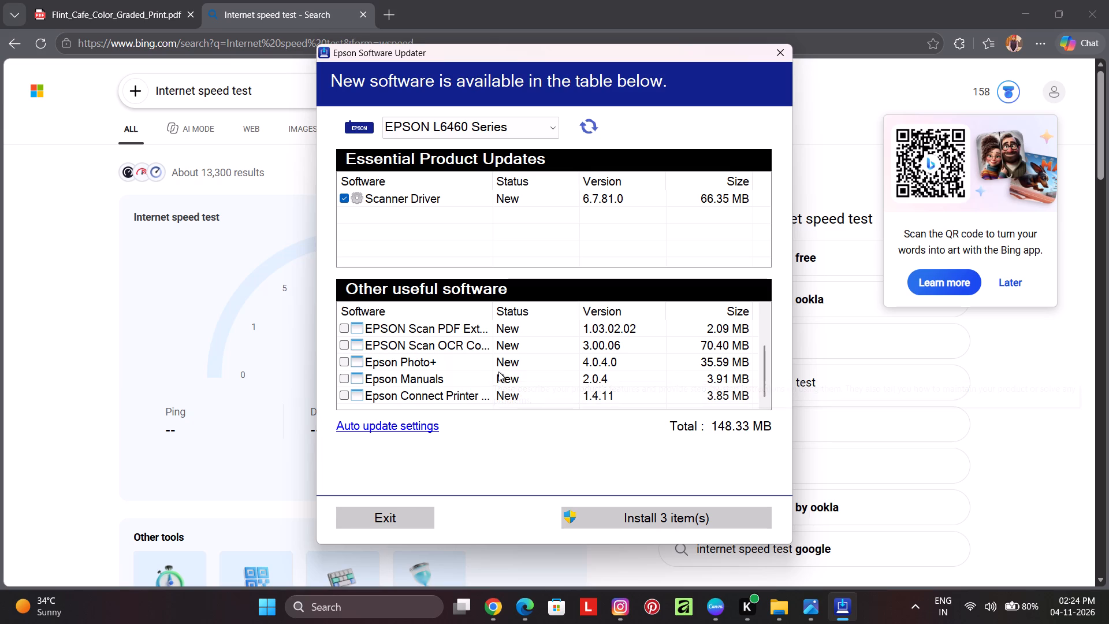
{"action": "scroll", "coordinate": [498, 372], "scroll_direction": "up", "scroll_amount": 1}
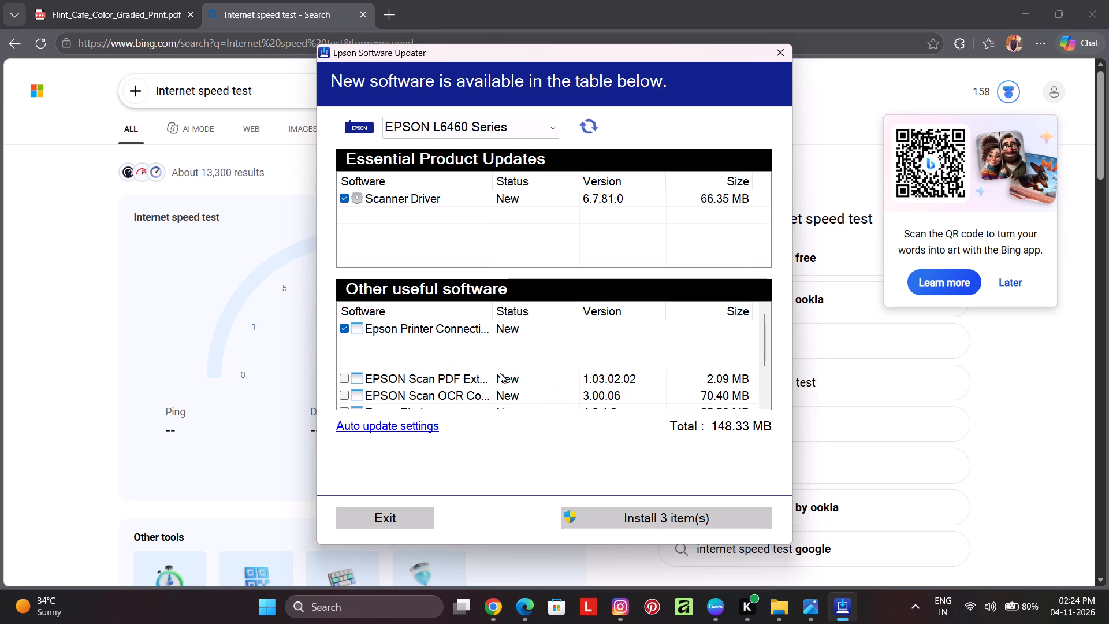
{"action": "scroll", "coordinate": [500, 373], "scroll_direction": "up", "scroll_amount": 5}
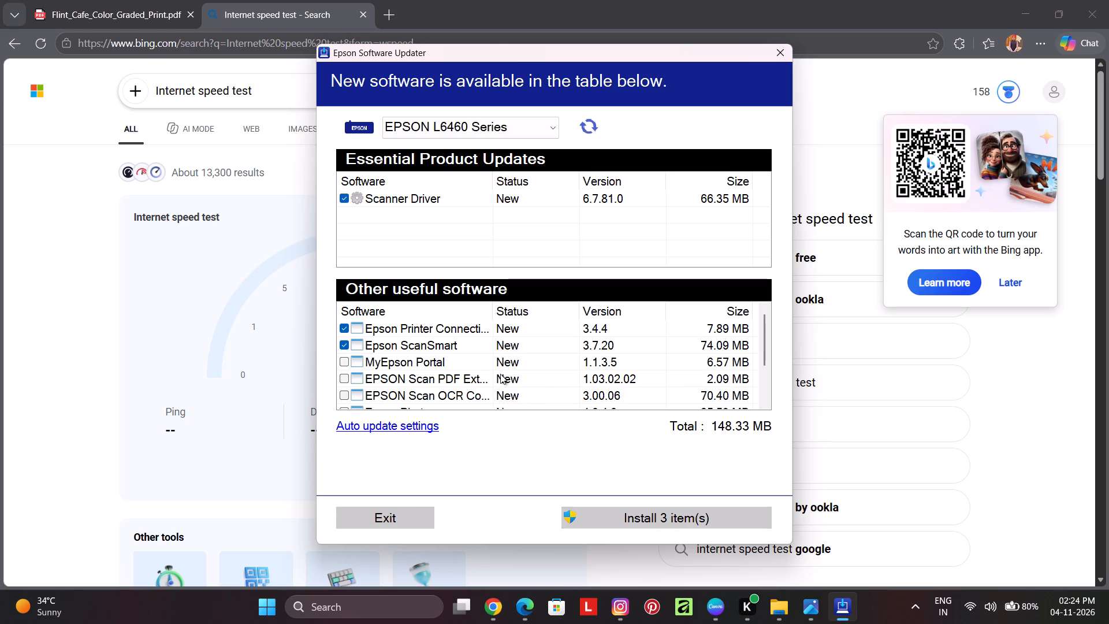
{"action": "scroll", "coordinate": [387, 363], "scroll_direction": "up", "scroll_amount": 1}
{"action": "scroll", "coordinate": [378, 344], "scroll_direction": "down", "scroll_amount": 1}
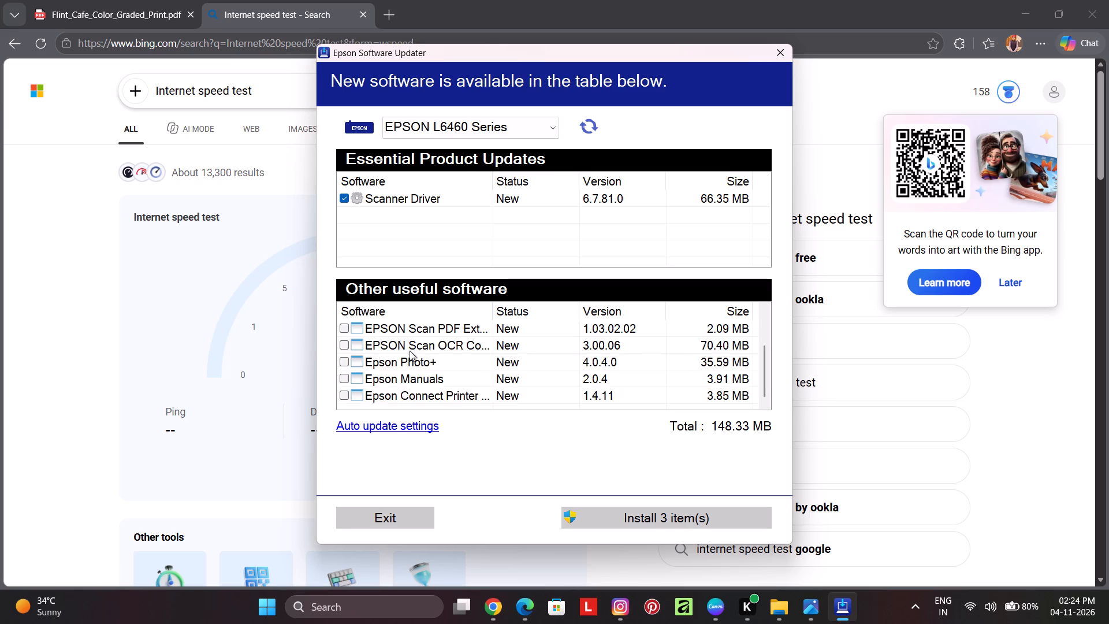
{"action": "scroll", "coordinate": [433, 357], "scroll_direction": "up", "scroll_amount": 5}
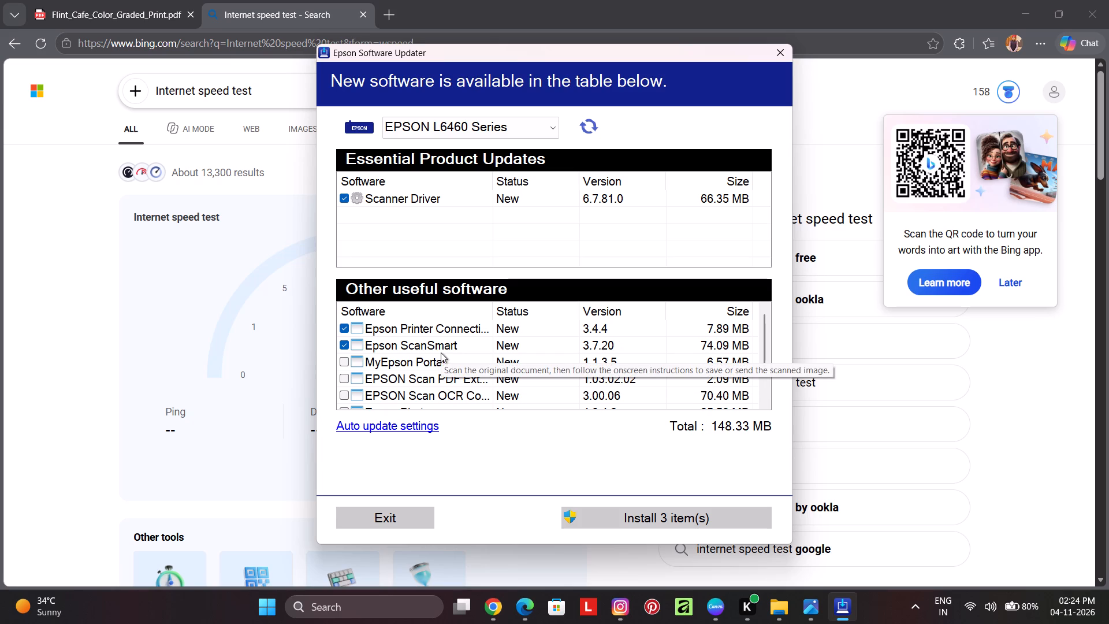
Capture a rectangular screenshot of the whole Epson Software Updater window.
{"action": "key", "text": "Print"}
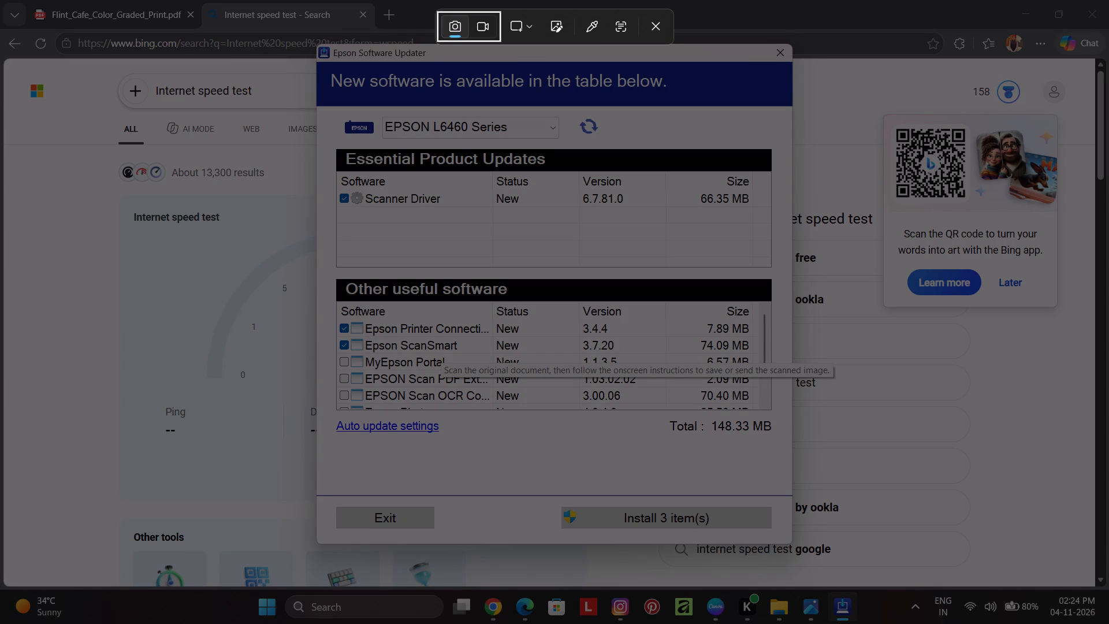
{"action": "scroll", "coordinate": [449, 347], "scroll_direction": "up", "scroll_amount": 4}
{"action": "left_click_drag", "start_coordinate": [318, 45], "coordinate": [438, 205]}
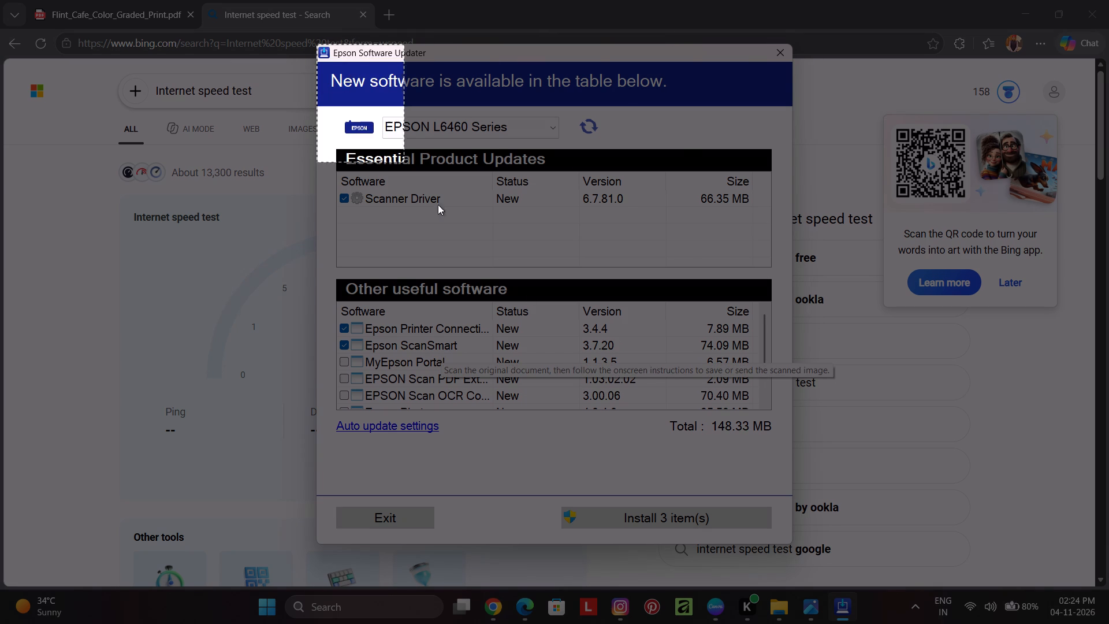
{"action": "left_click_drag", "start_coordinate": [438, 205], "coordinate": [798, 547]}
{"action": "left_click", "coordinate": [487, 611]}
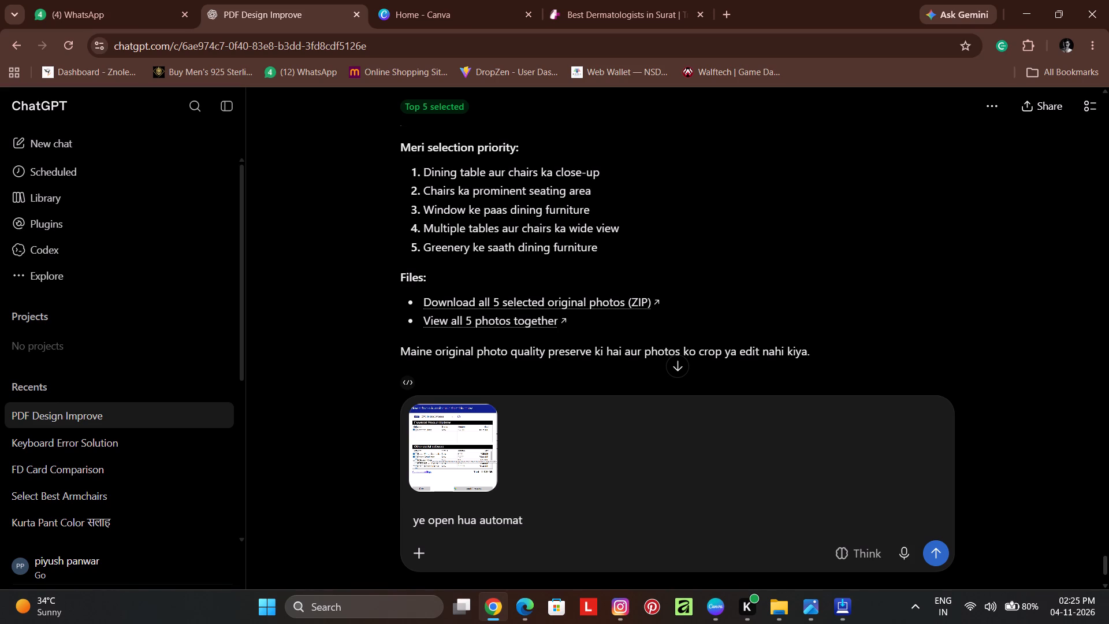
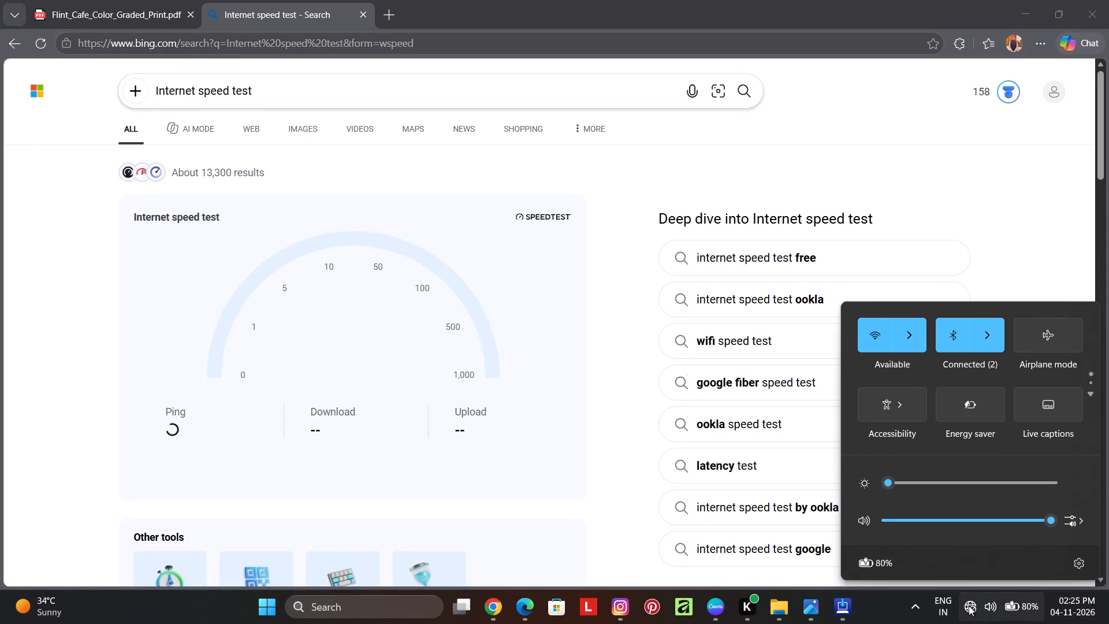
Dismiss the network quick settings and return to the internet speed test page.
{"action": "left_click", "coordinate": [1025, 185]}
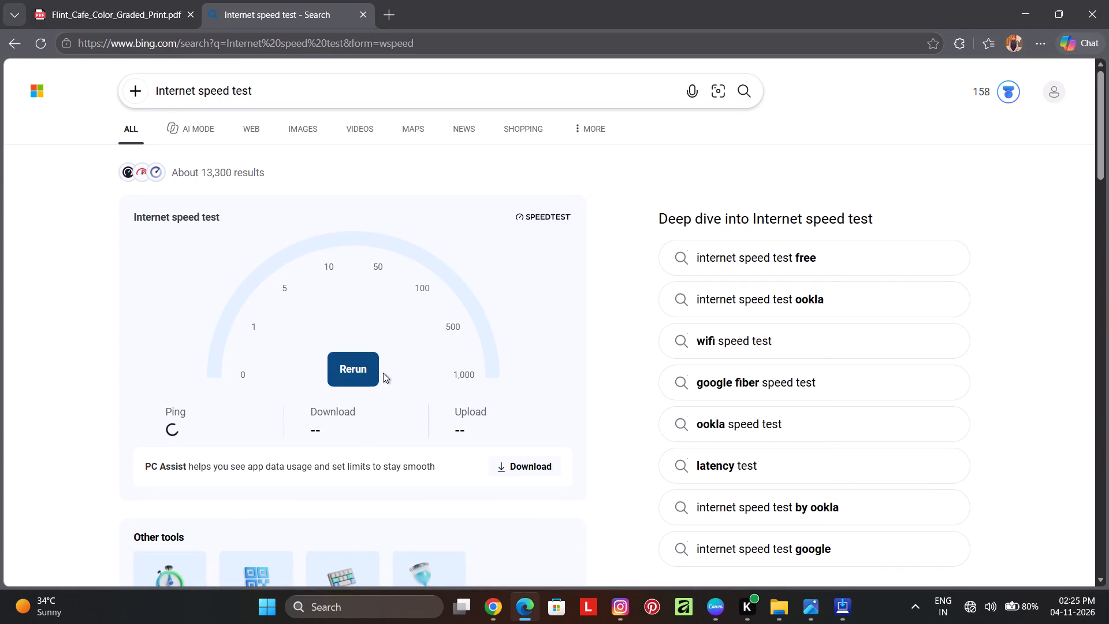
Switch to the Flint Cafe design in Canva and look over the Asterix Ahmedabad collage on page 1.
{"action": "left_click", "coordinate": [712, 612]}
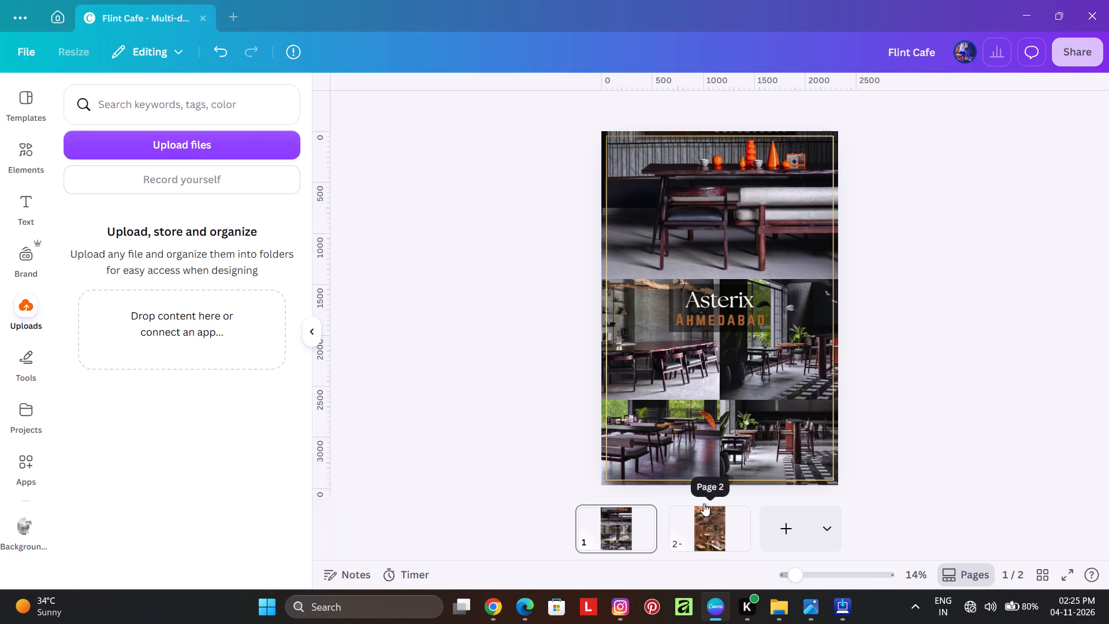
{"action": "left_click", "coordinate": [435, 342]}
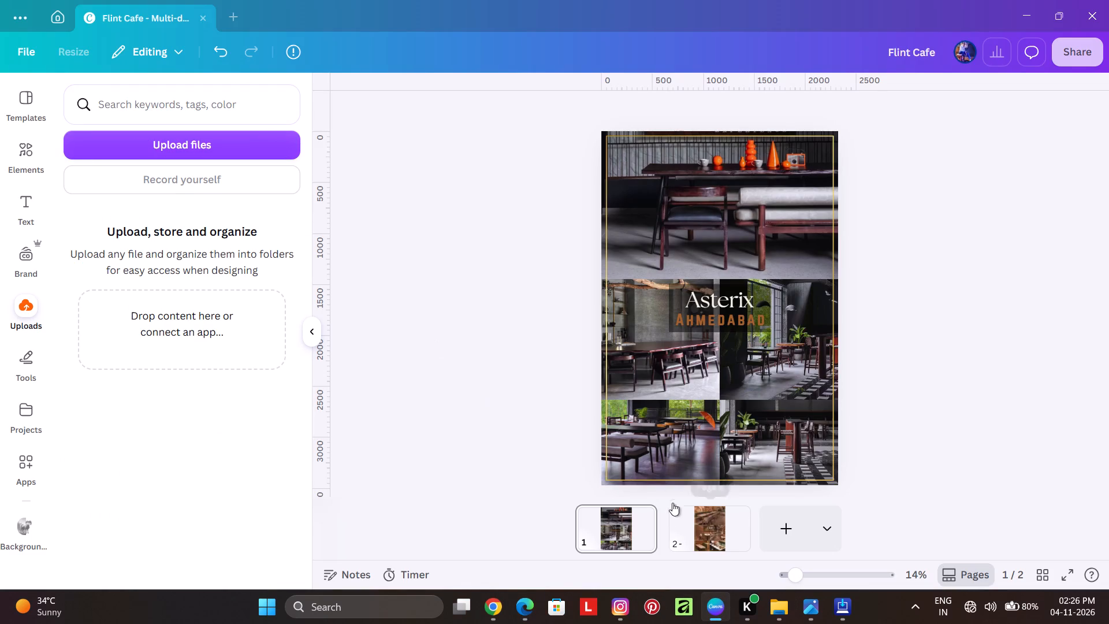
{"action": "scroll", "coordinate": [587, 196], "scroll_direction": "up", "scroll_amount": 3}
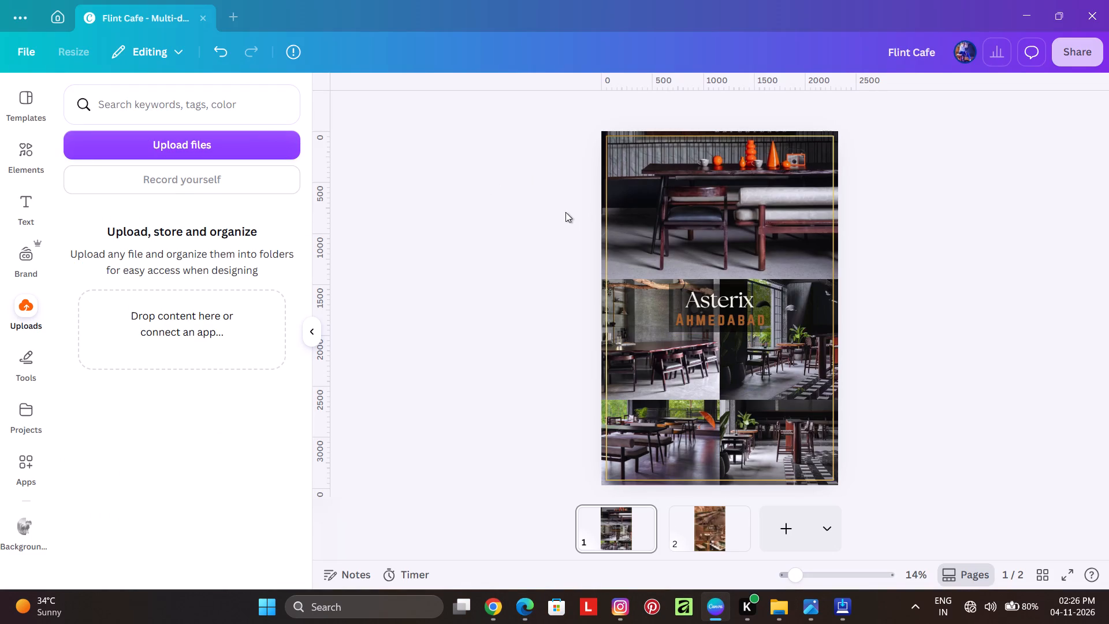
{"action": "left_click", "coordinate": [564, 213]}
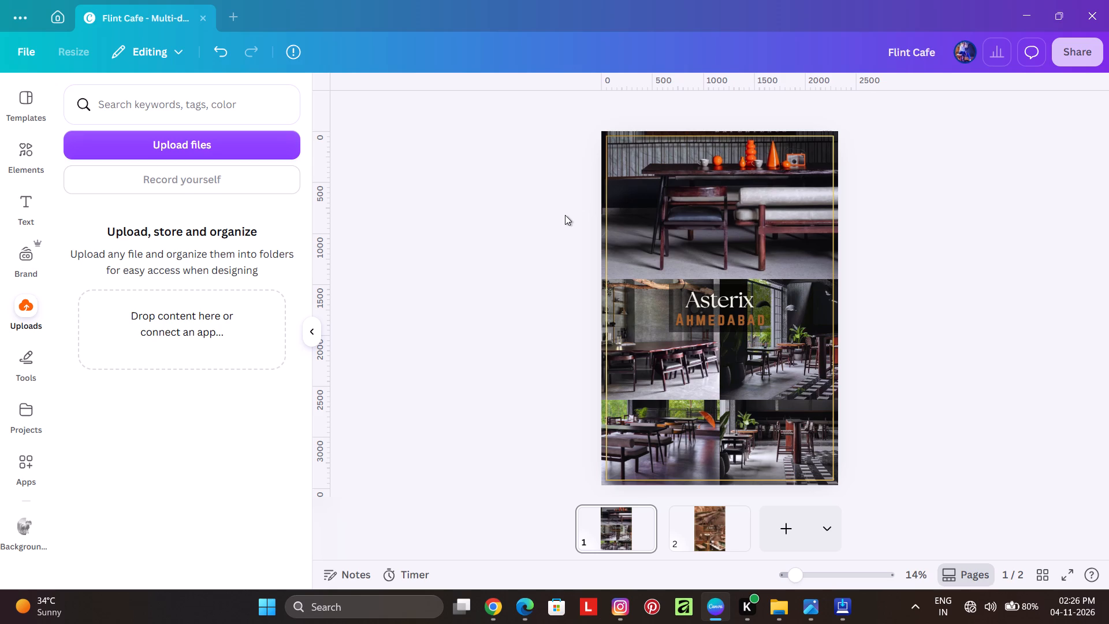
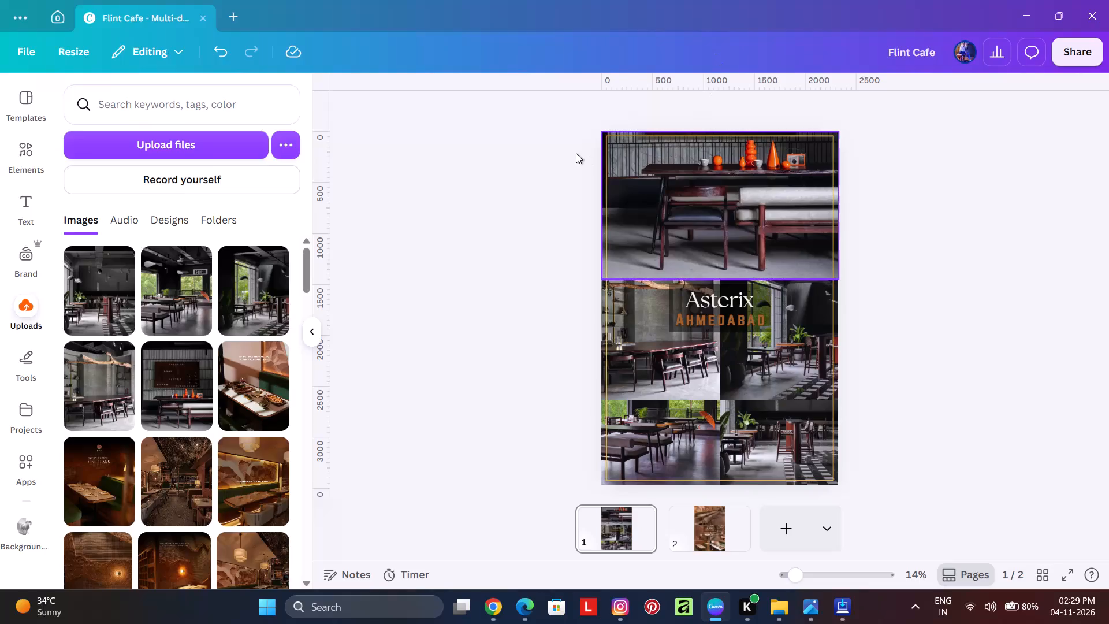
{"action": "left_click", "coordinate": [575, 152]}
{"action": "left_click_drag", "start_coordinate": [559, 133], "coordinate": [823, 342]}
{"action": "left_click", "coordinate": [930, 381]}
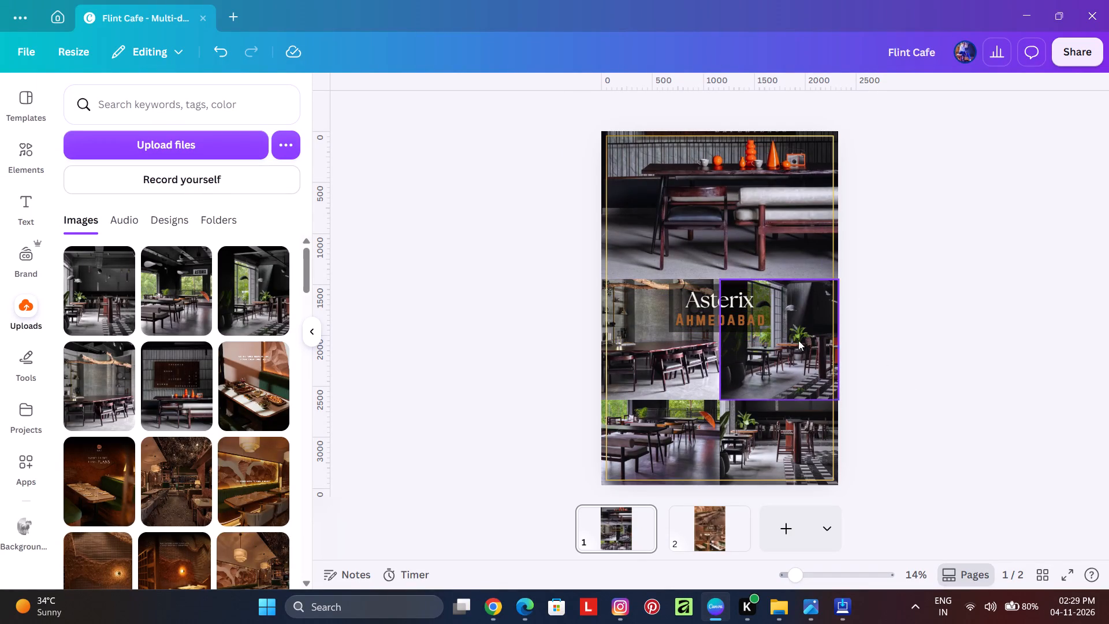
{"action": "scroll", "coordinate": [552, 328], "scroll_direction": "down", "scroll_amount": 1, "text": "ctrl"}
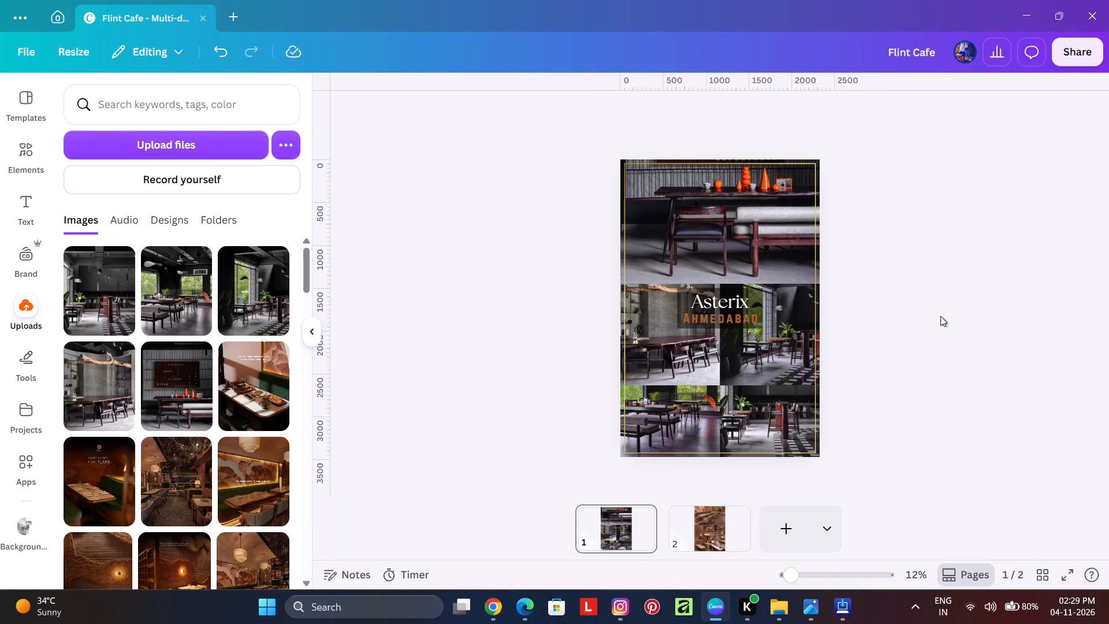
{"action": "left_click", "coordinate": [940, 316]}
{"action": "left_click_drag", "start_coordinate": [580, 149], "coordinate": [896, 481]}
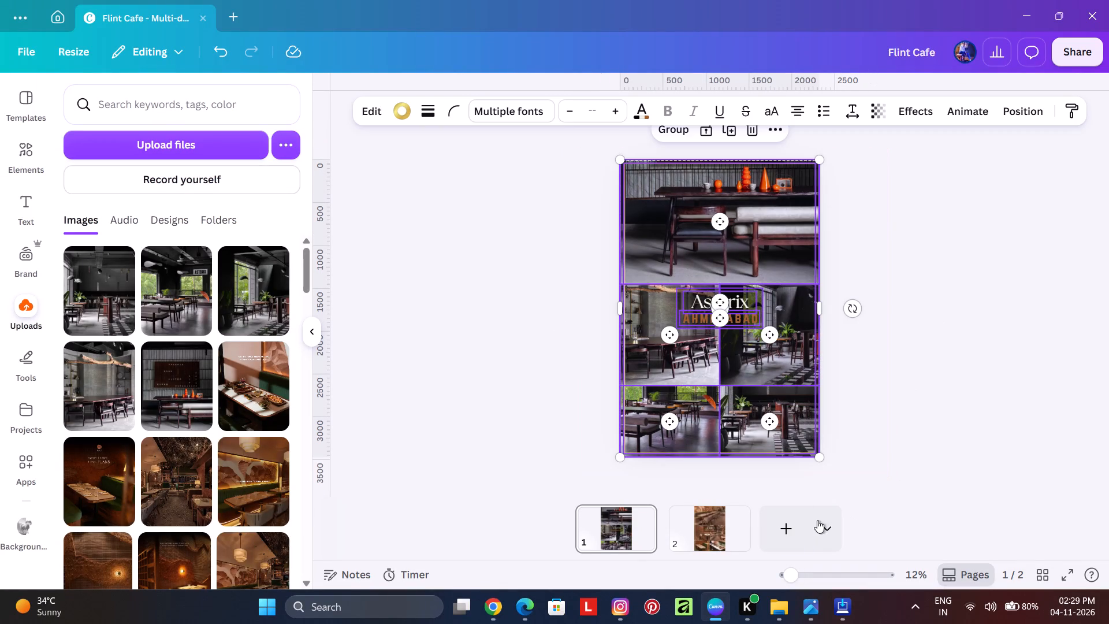
Duplicate page 2, the Flint Chandigarh collage page.
{"action": "left_click", "coordinate": [747, 536]}
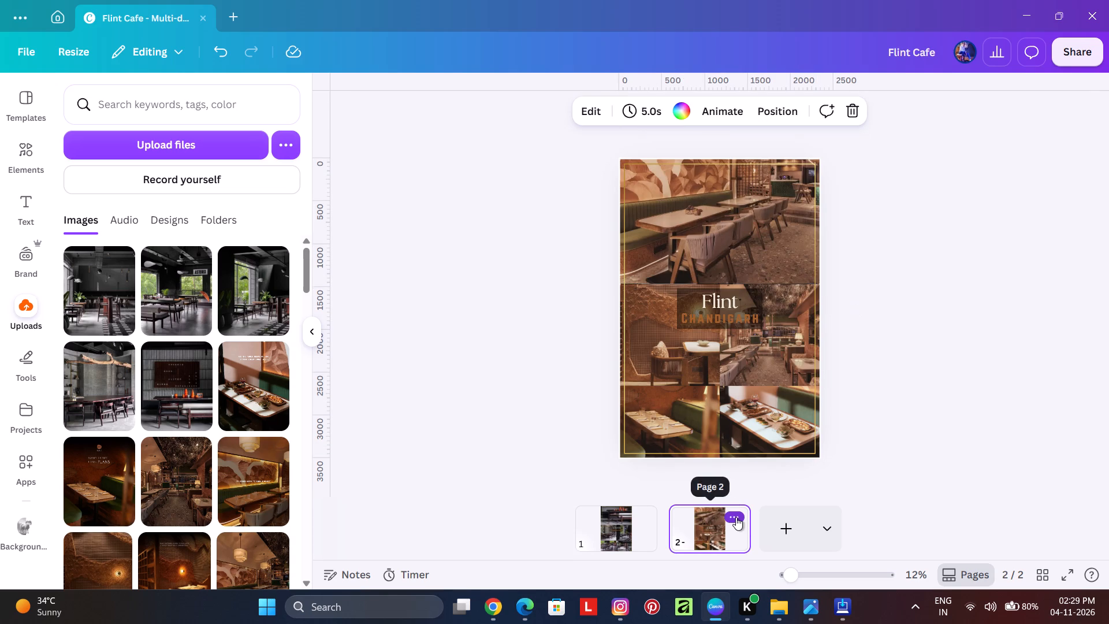
{"action": "left_click", "coordinate": [736, 517]}
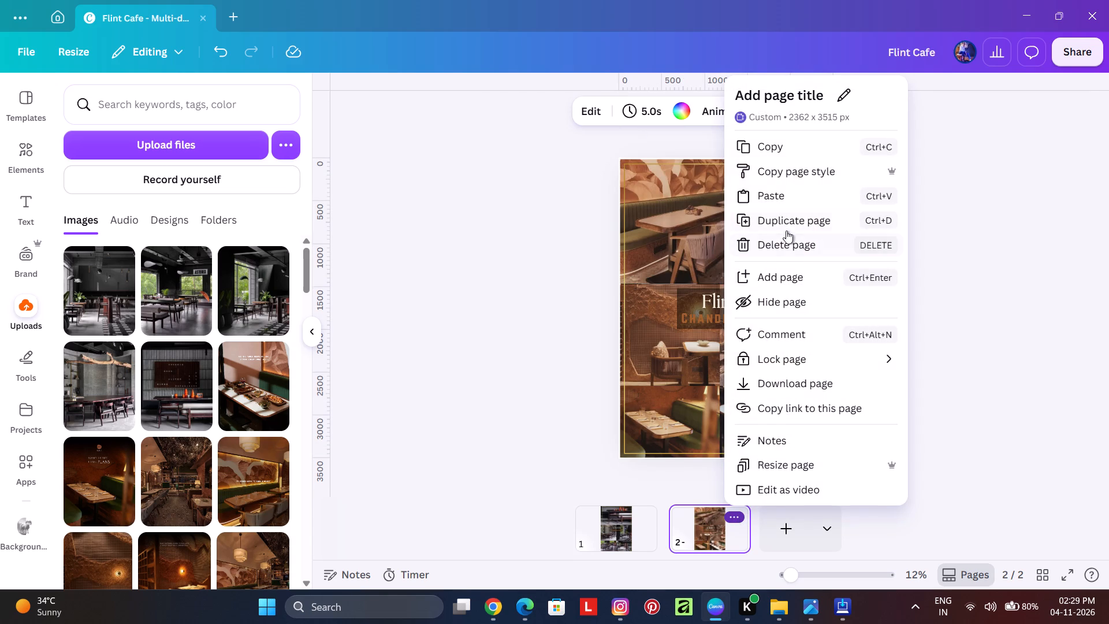
{"action": "left_click", "coordinate": [787, 229]}
Switch to the continuous page view and delete the grouped Flint Chandigarh collage from the duplicated page 3.
{"action": "scroll", "coordinate": [725, 365], "scroll_direction": "down", "scroll_amount": 4}
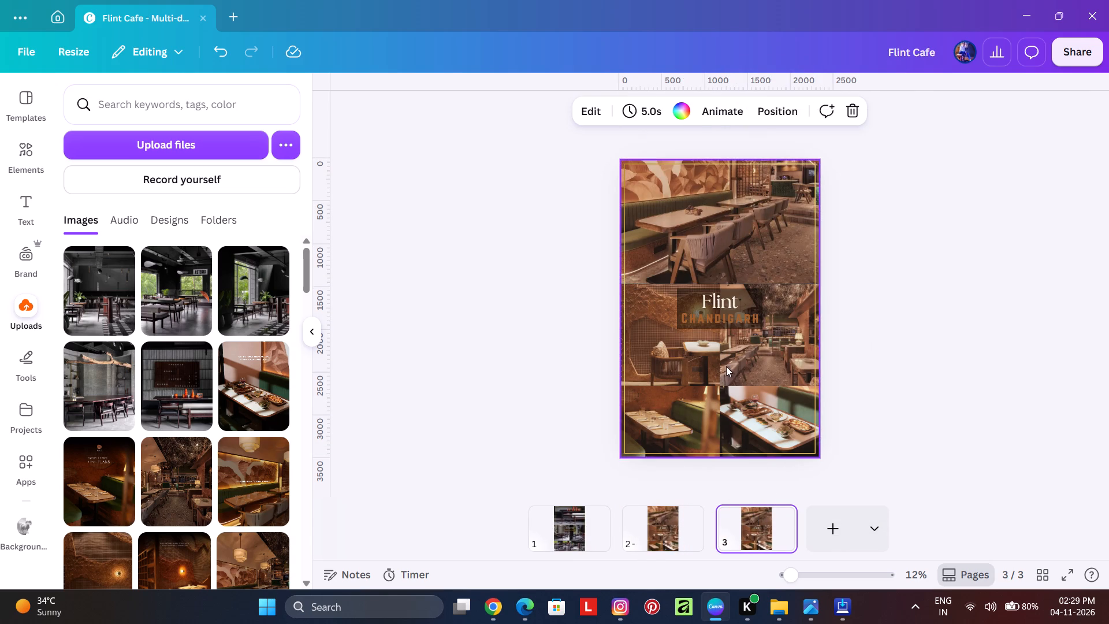
{"action": "scroll", "coordinate": [727, 368], "scroll_direction": "up", "scroll_amount": 4}
{"action": "left_click", "coordinate": [937, 572]}
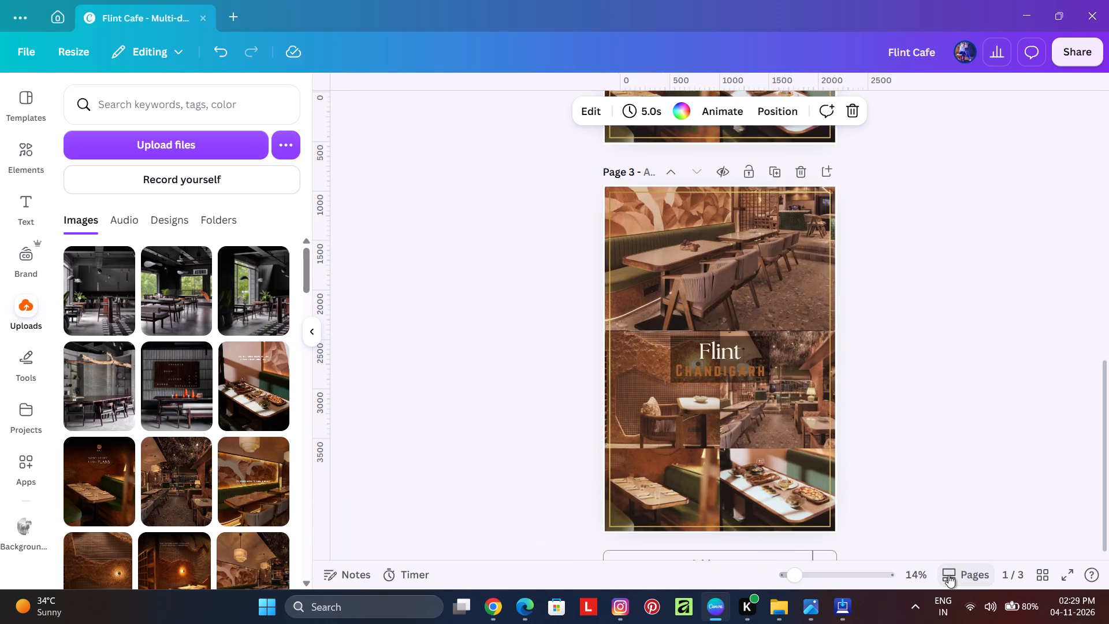
{"action": "scroll", "coordinate": [835, 376], "scroll_direction": "down", "scroll_amount": 1}
{"action": "scroll", "coordinate": [836, 376], "scroll_direction": "up", "scroll_amount": 3}
{"action": "scroll", "coordinate": [644, 341], "scroll_direction": "down", "scroll_amount": 2}
{"action": "left_click", "coordinate": [646, 348]}
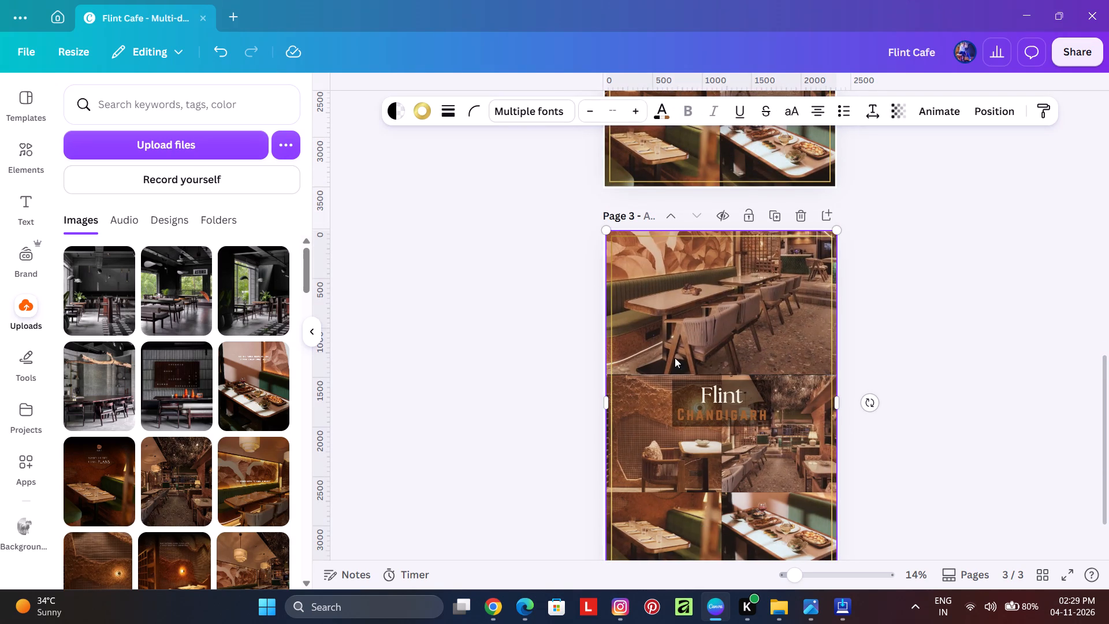
{"action": "key", "text": "Delete"}
Group all photos, text and the border frame of the Asterix Ahmedabad collage on page 1.
{"action": "scroll", "coordinate": [822, 354], "scroll_direction": "up", "scroll_amount": 6}
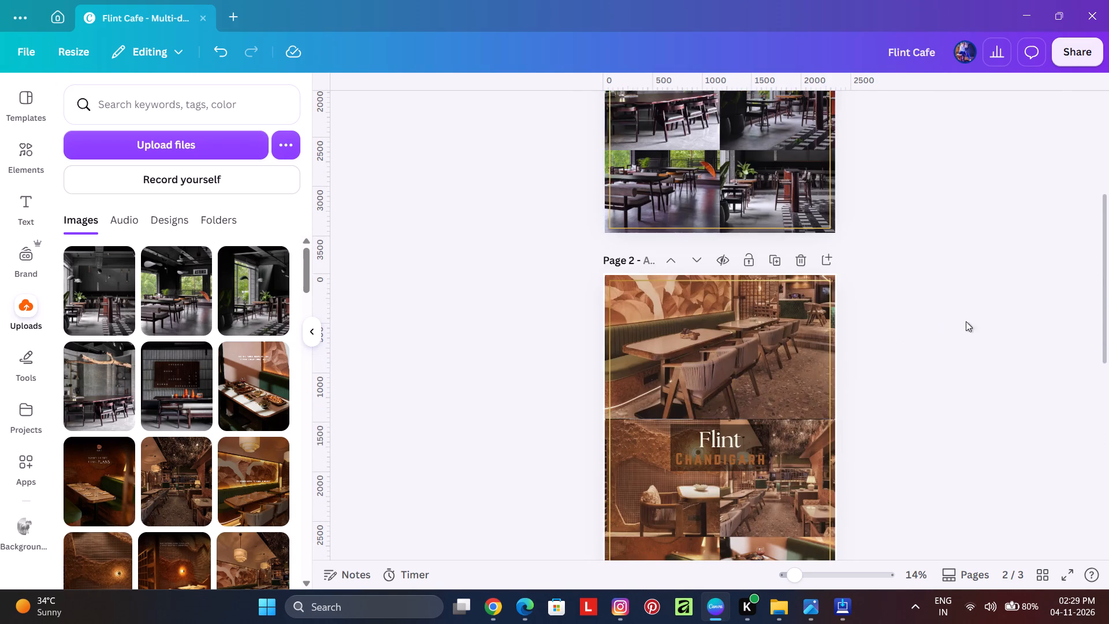
{"action": "left_click", "coordinate": [976, 318]}
{"action": "scroll", "coordinate": [941, 347], "scroll_direction": "up", "scroll_amount": 4}
{"action": "left_click_drag", "start_coordinate": [544, 161], "coordinate": [650, 221]}
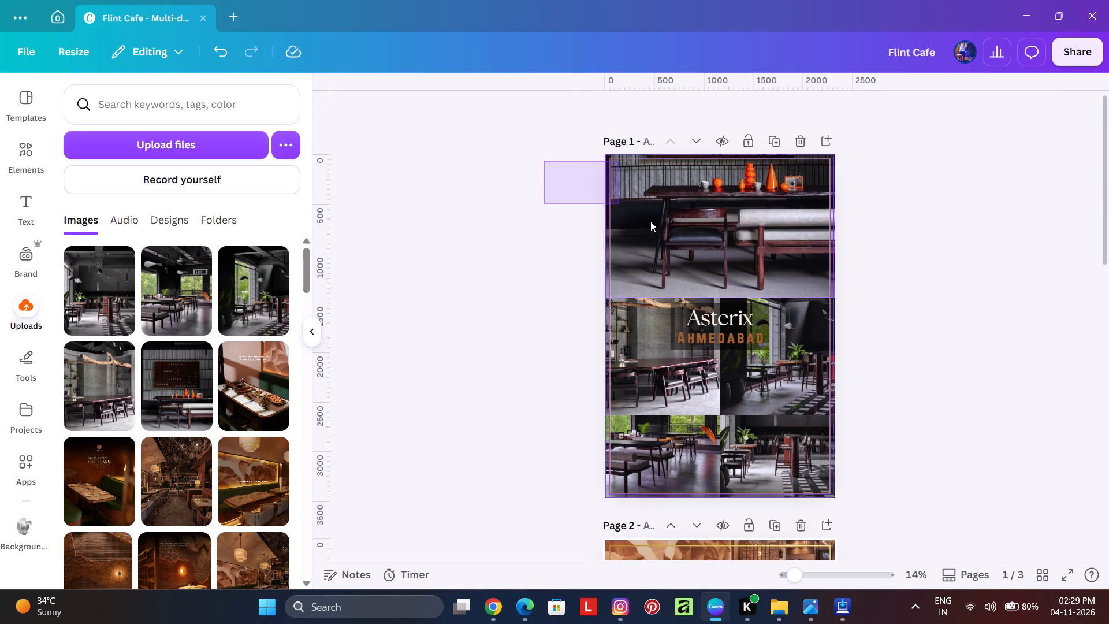
{"action": "left_click_drag", "start_coordinate": [650, 221], "coordinate": [886, 509]}
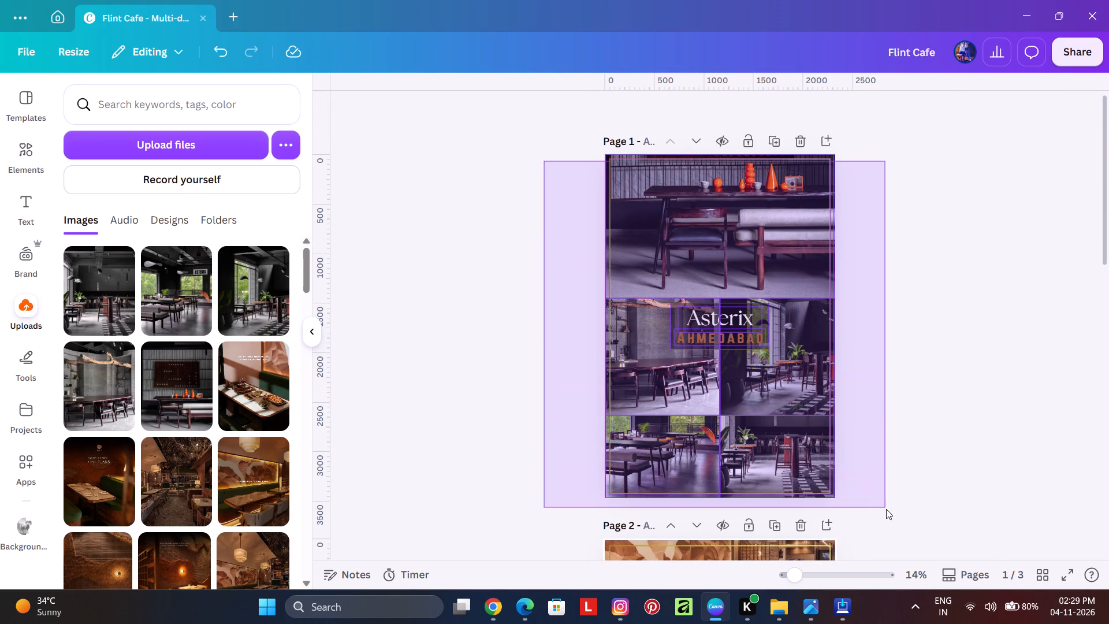
{"action": "left_click_drag", "start_coordinate": [886, 509], "coordinate": [886, 508]}
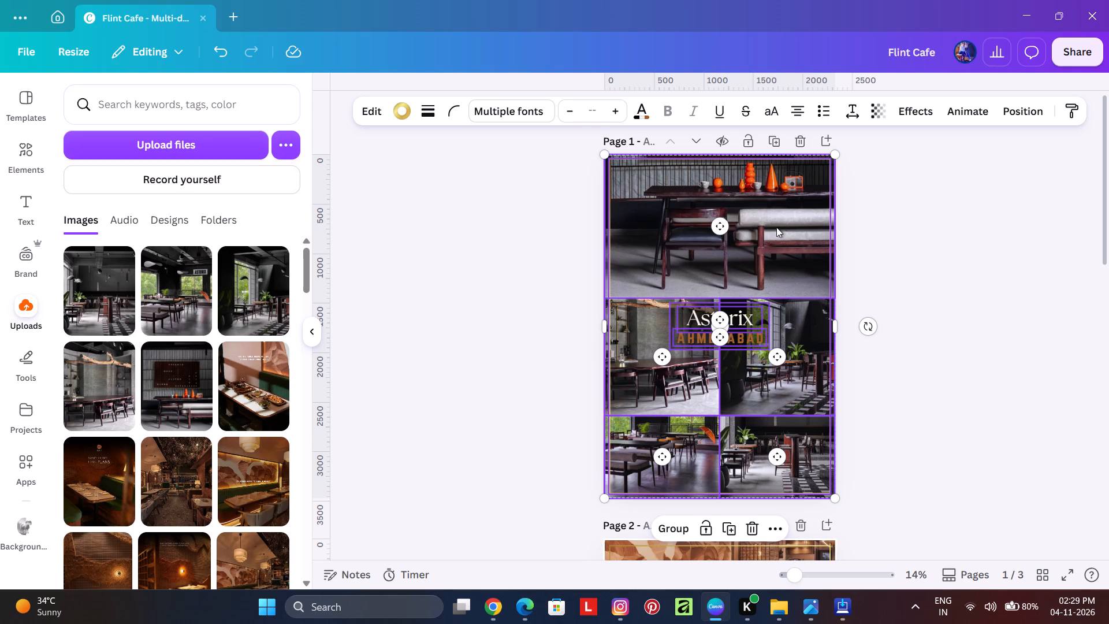
{"action": "scroll", "coordinate": [780, 227], "scroll_direction": "up", "scroll_amount": 2}
{"action": "right_click", "coordinate": [783, 252]}
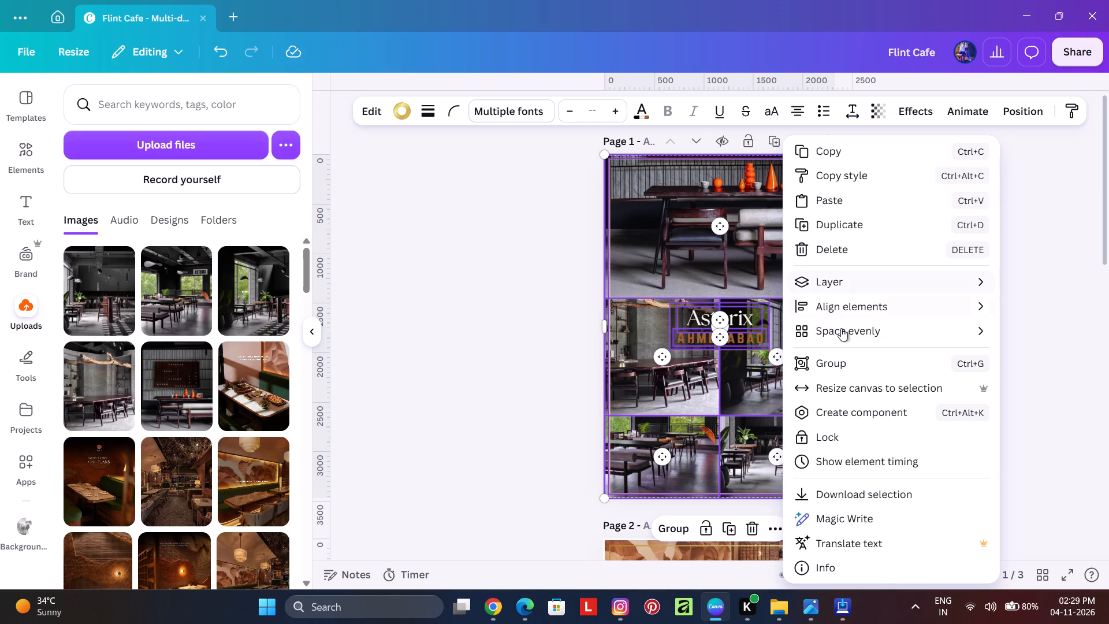
{"action": "left_click", "coordinate": [844, 357]}
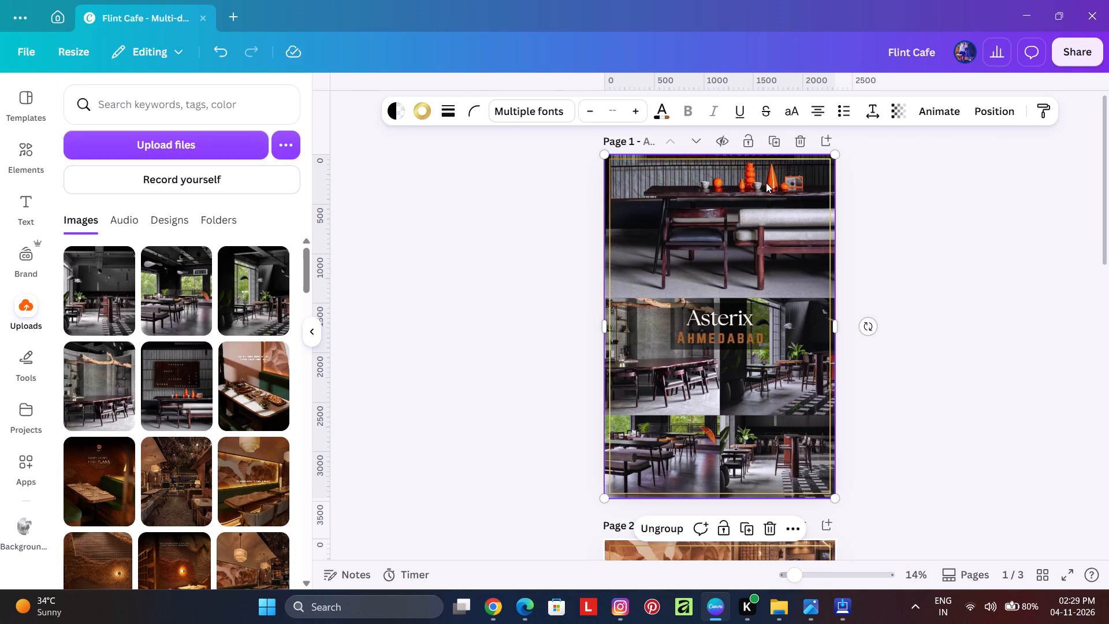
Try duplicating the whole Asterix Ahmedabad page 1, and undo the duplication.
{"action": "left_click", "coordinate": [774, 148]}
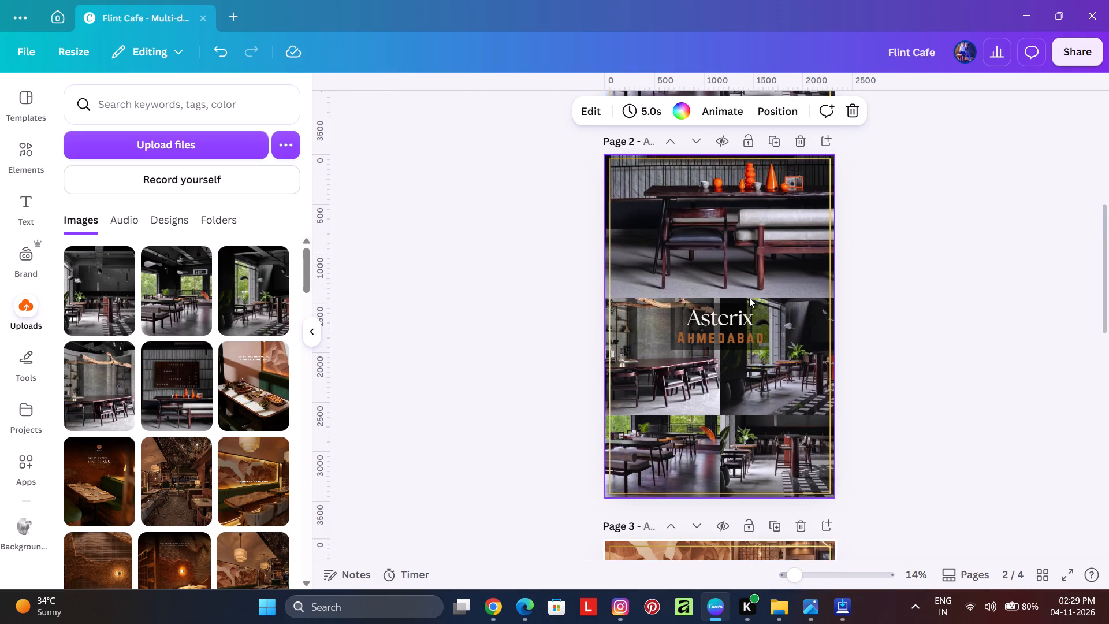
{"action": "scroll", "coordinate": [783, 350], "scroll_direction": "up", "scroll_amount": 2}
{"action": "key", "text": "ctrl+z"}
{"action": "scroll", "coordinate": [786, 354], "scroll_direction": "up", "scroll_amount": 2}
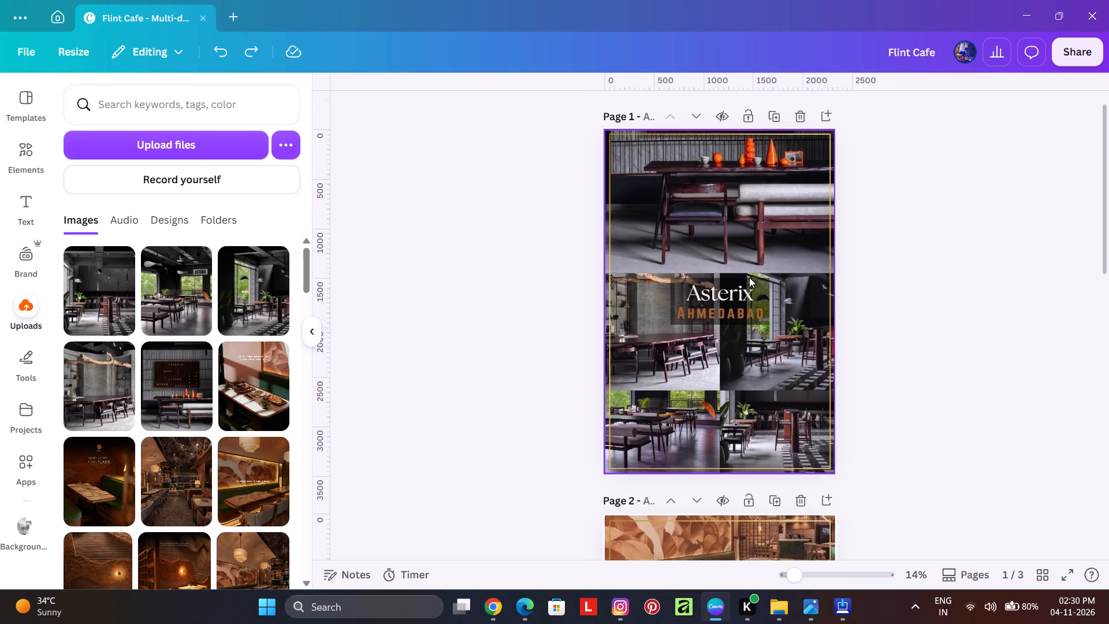
Duplicate the grouped Asterix Ahmedabad collage on page 1 and move the copy down toward the pages below.
{"action": "left_click", "coordinate": [750, 268]}
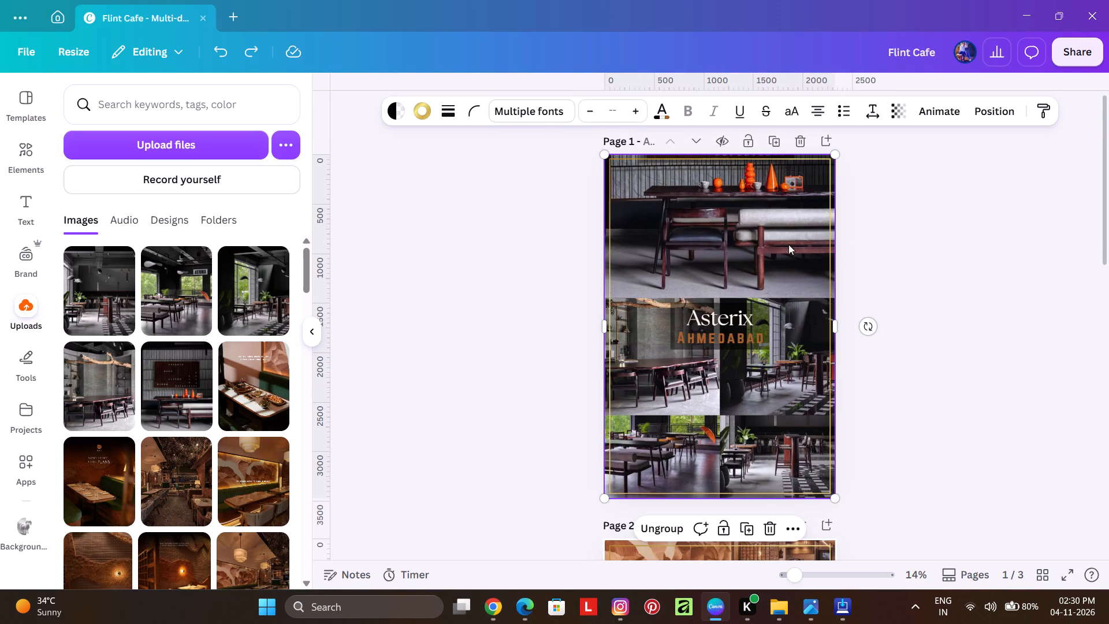
{"action": "right_click", "coordinate": [772, 259]}
{"action": "left_click", "coordinate": [818, 312]}
{"action": "left_click_drag", "start_coordinate": [735, 324], "coordinate": [750, 384]}
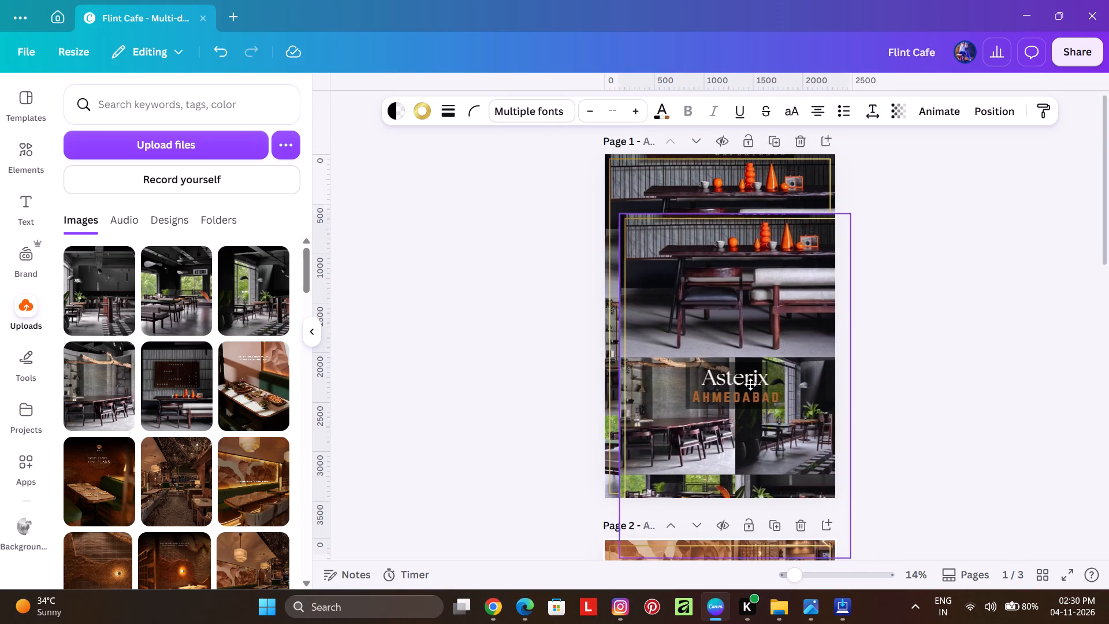
Move the duplicated Asterix Ahmedabad collage down onto the blank page 3 and align it to fill the page.
{"action": "left_click_drag", "start_coordinate": [750, 384], "coordinate": [736, 399]}
{"action": "scroll", "coordinate": [735, 393], "scroll_direction": "down", "scroll_amount": 9}
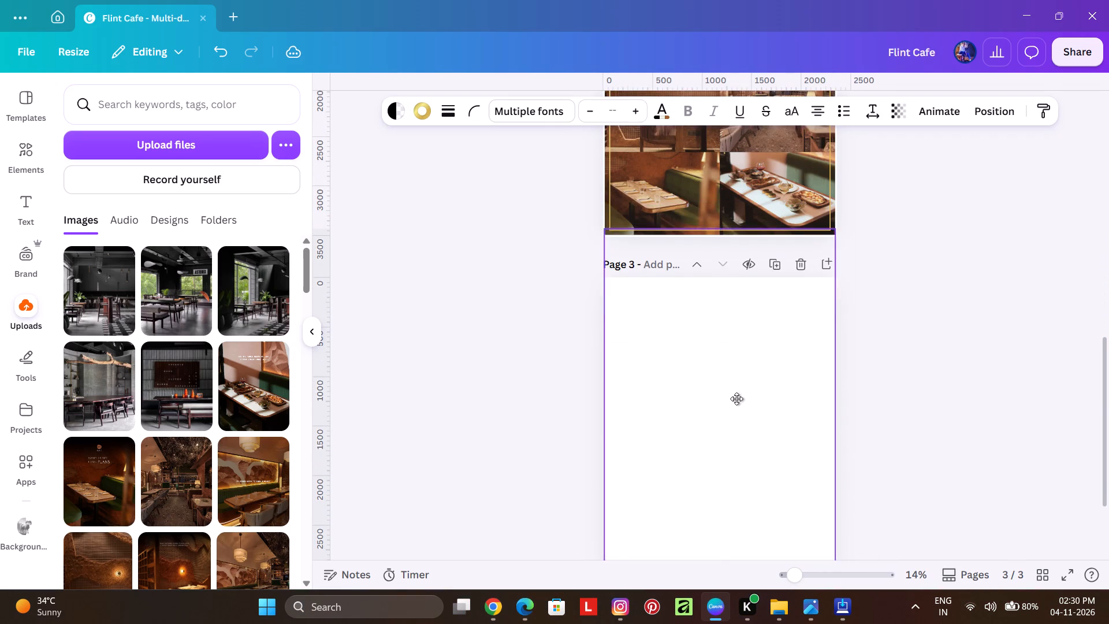
{"action": "left_click_drag", "start_coordinate": [736, 399], "coordinate": [735, 449]}
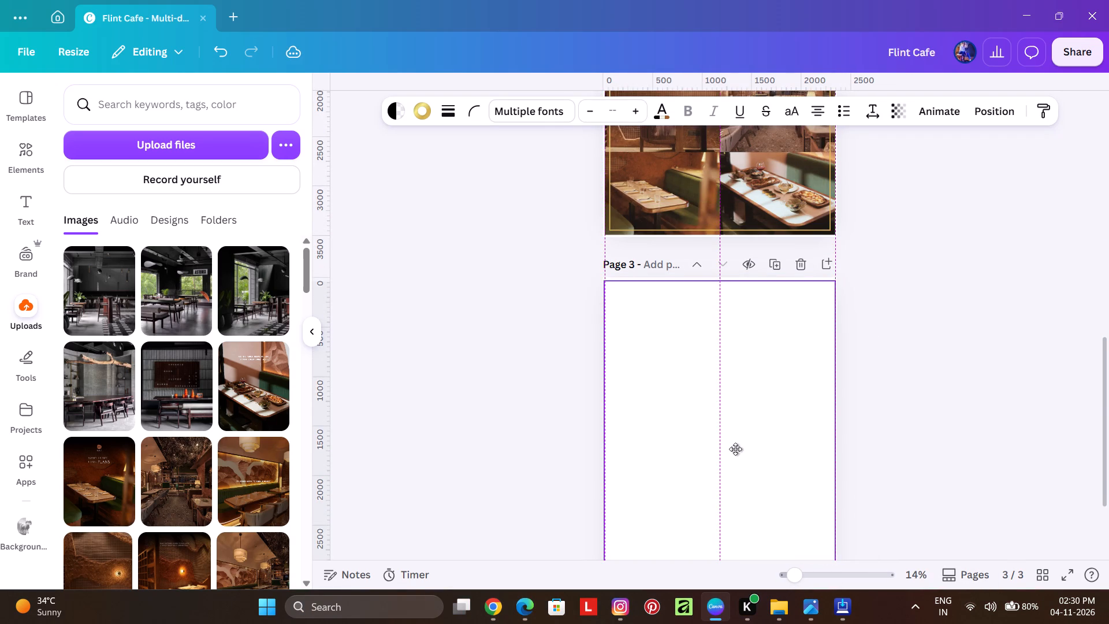
{"action": "left_click_drag", "start_coordinate": [735, 449], "coordinate": [736, 446]}
{"action": "scroll", "coordinate": [768, 403], "scroll_direction": "down", "scroll_amount": 2}
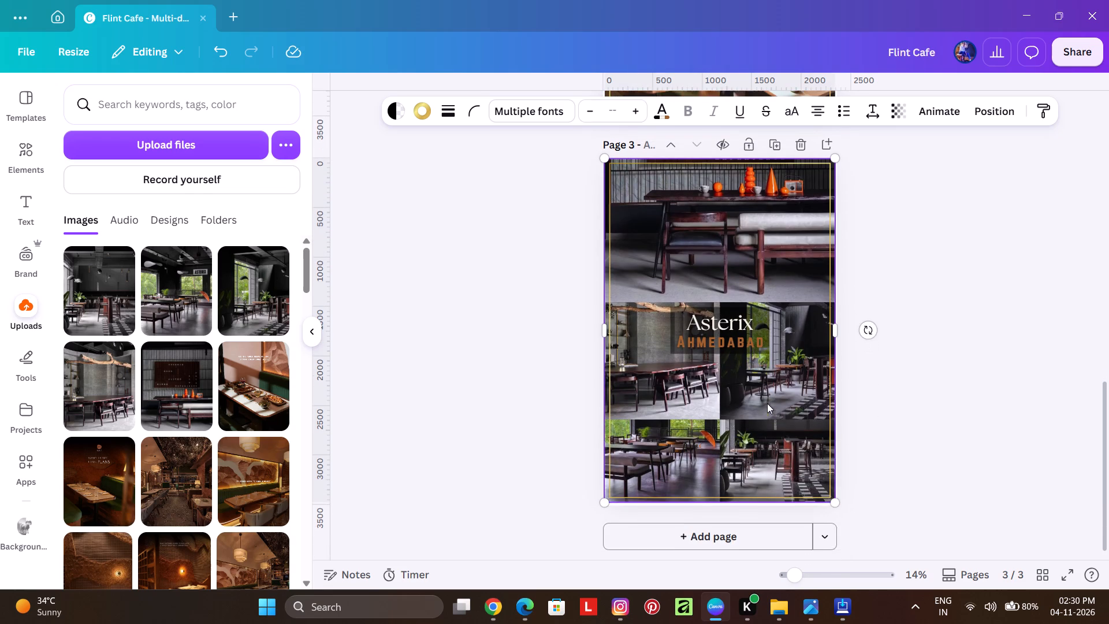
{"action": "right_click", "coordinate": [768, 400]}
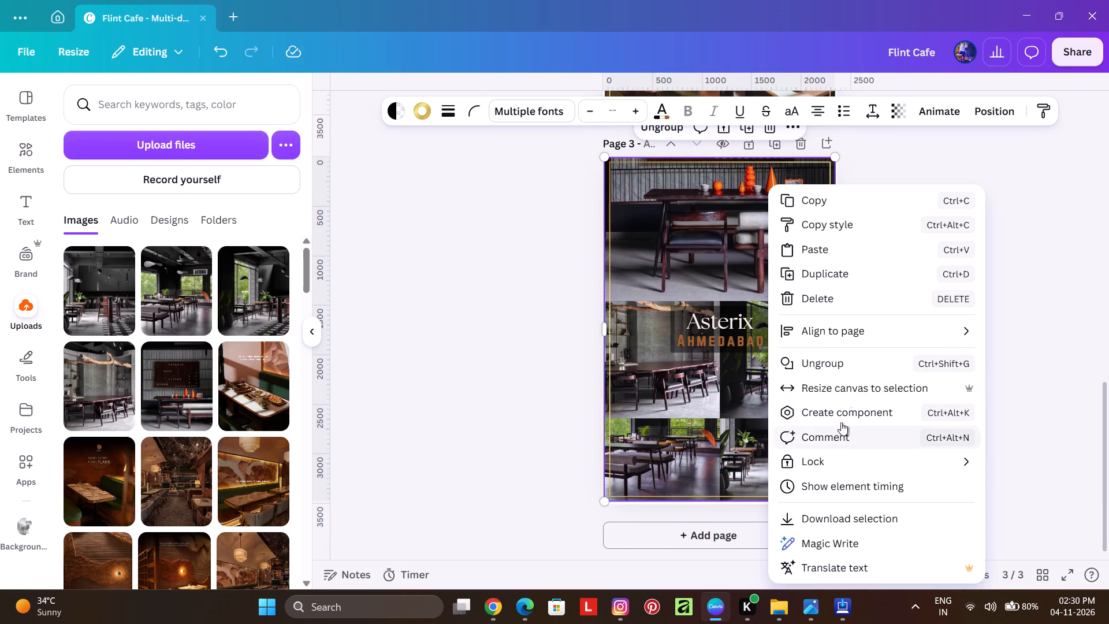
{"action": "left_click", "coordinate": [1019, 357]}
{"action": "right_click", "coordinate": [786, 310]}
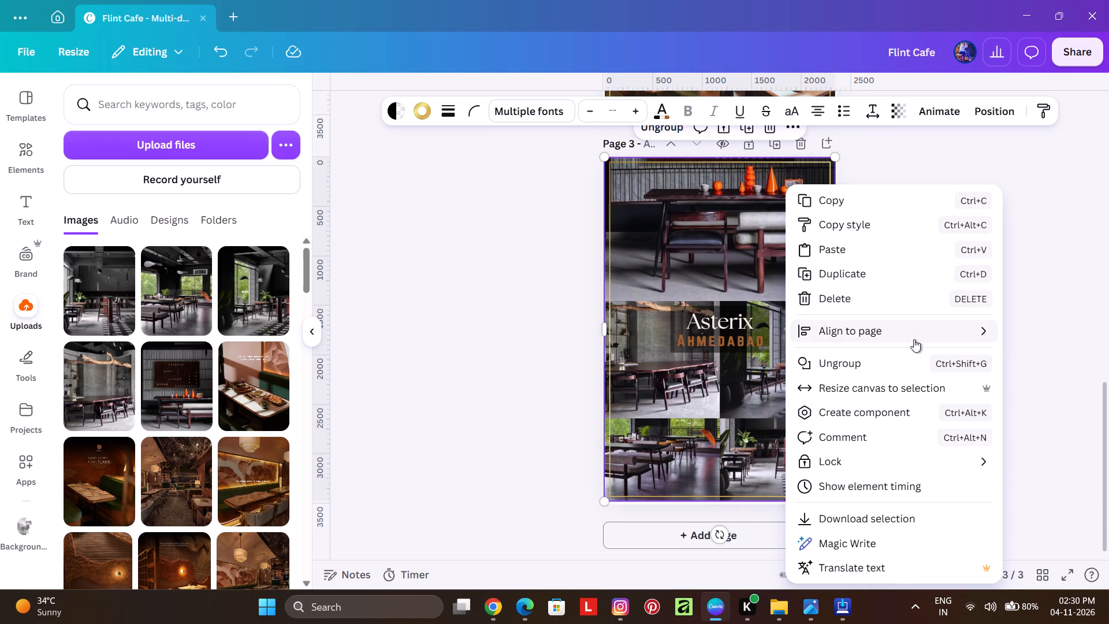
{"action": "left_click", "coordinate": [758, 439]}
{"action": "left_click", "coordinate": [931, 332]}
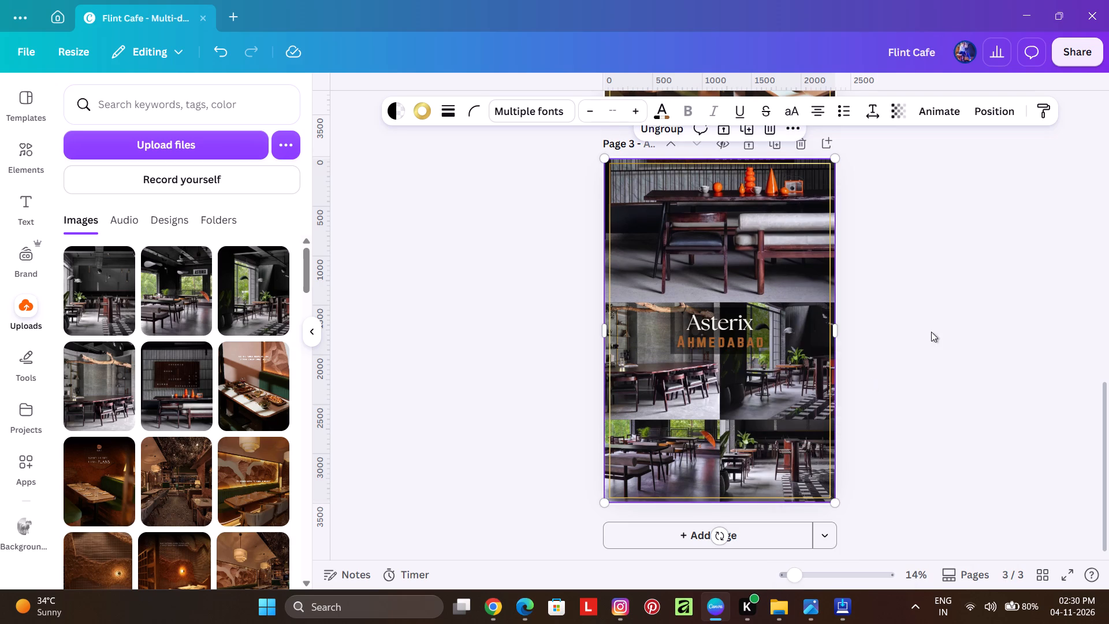
Ungroup the original Asterix Ahmedabad collage on page 1 into its separate elements.
{"action": "scroll", "coordinate": [970, 337], "scroll_direction": "up", "scroll_amount": 15}
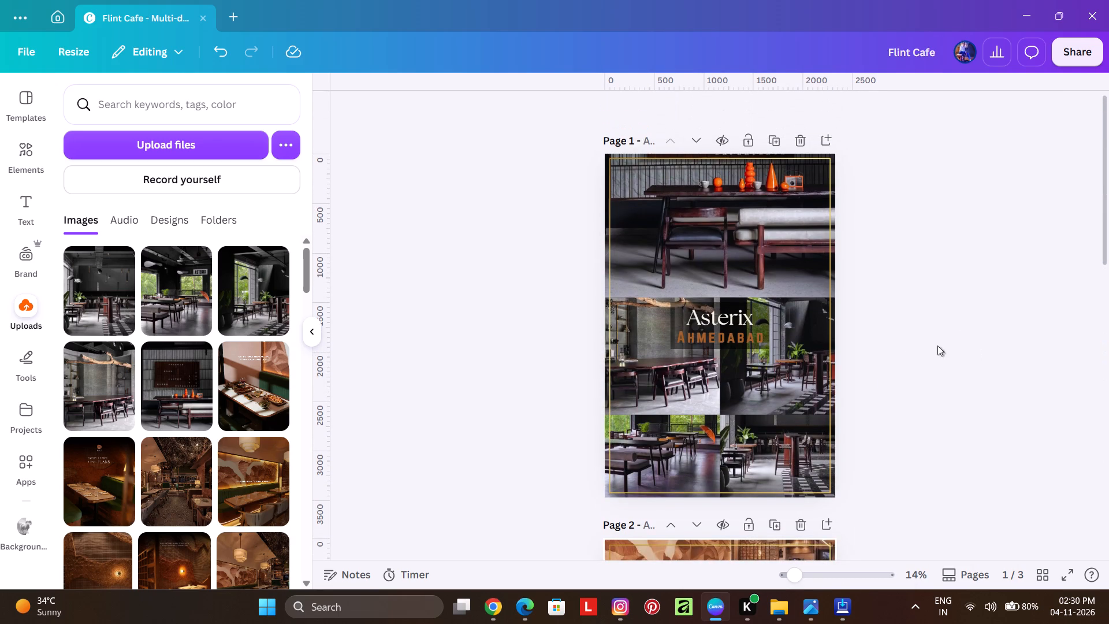
{"action": "left_click_drag", "start_coordinate": [543, 157], "coordinate": [784, 290]}
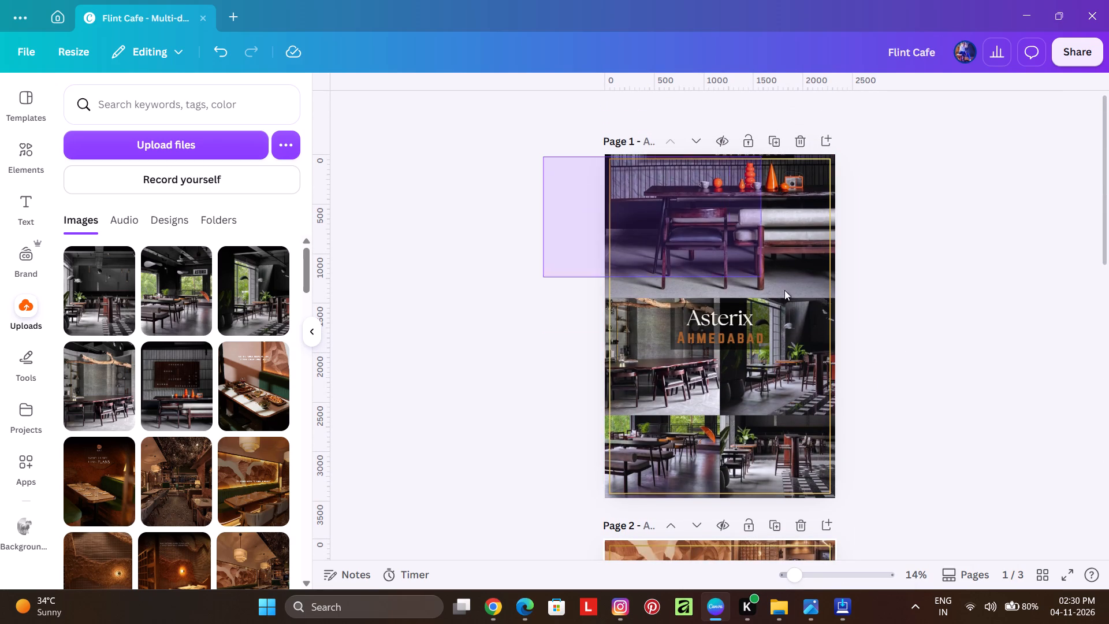
{"action": "left_click_drag", "start_coordinate": [784, 290], "coordinate": [923, 496]}
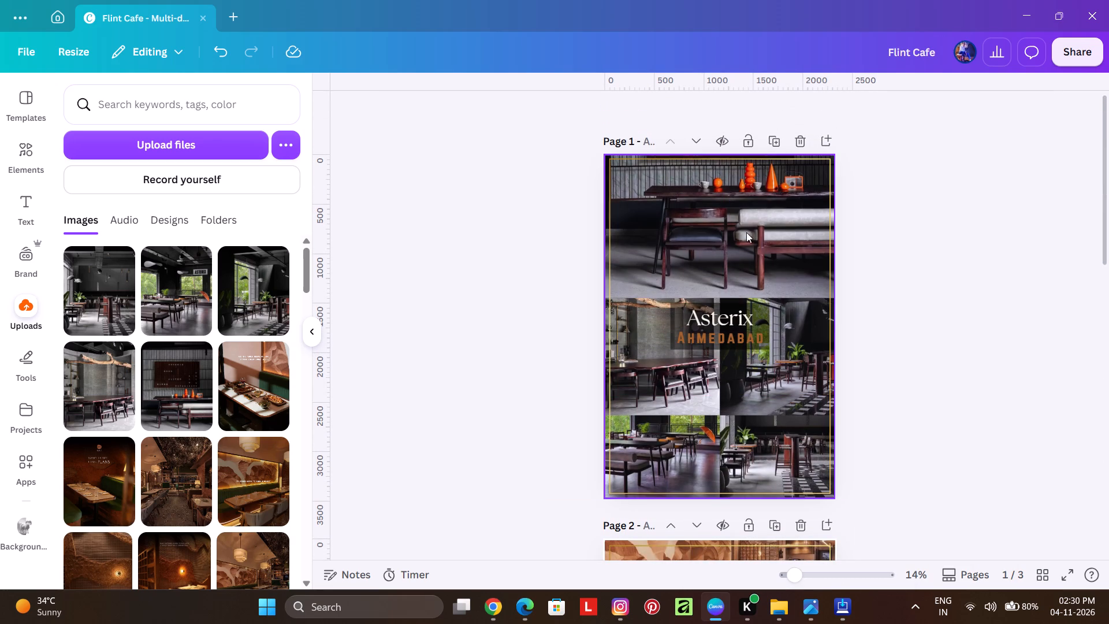
{"action": "left_click", "coordinate": [751, 239]}
{"action": "right_click", "coordinate": [758, 238]}
{"action": "left_click", "coordinate": [829, 366]}
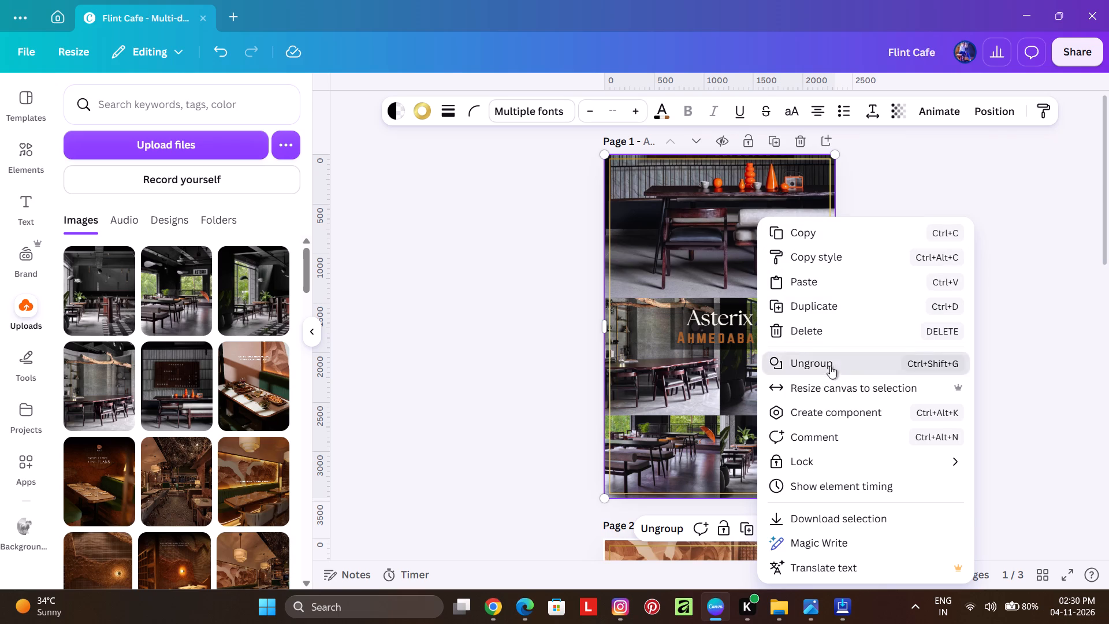
{"action": "left_click", "coordinate": [937, 288]}
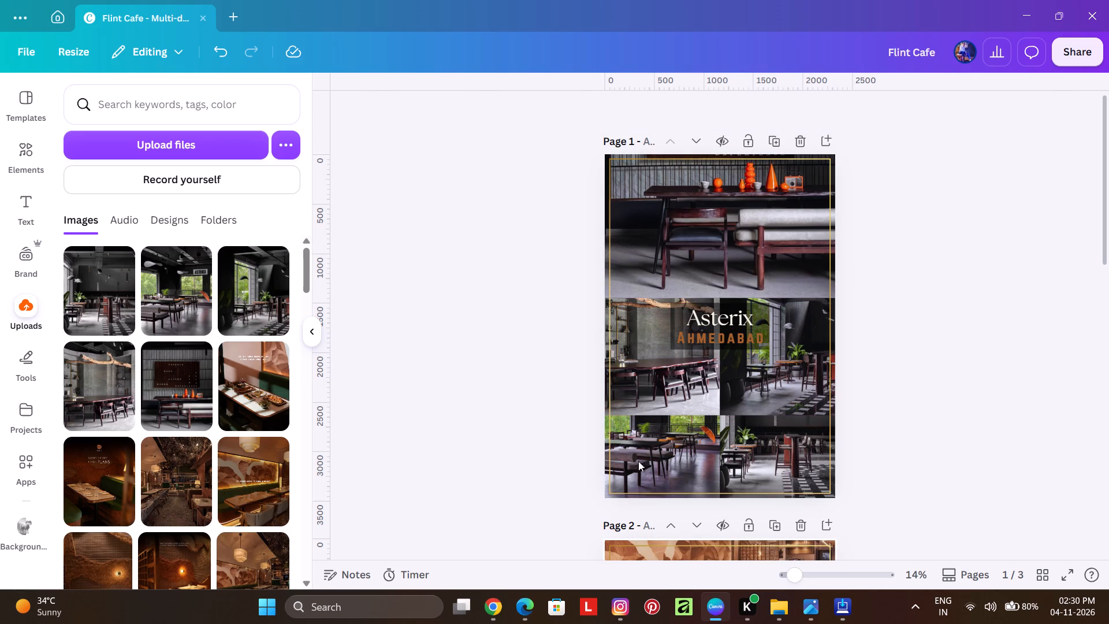